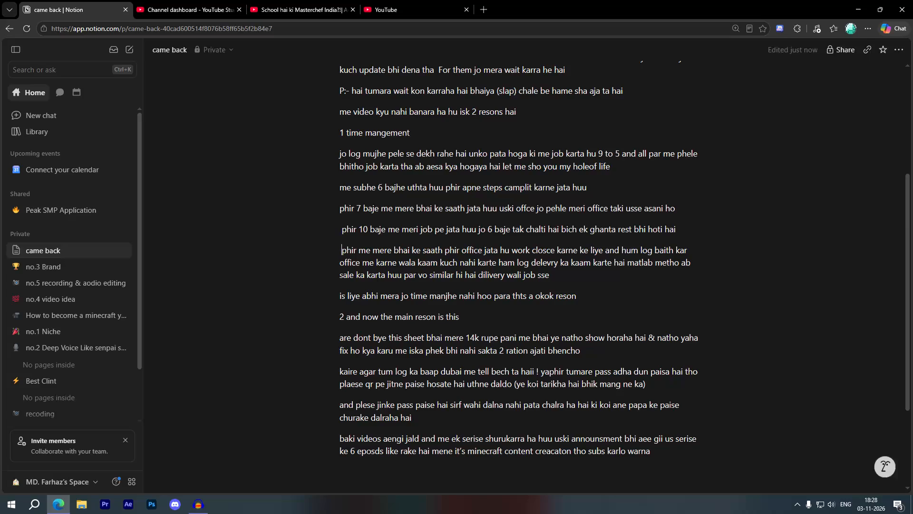
Switch to Audacity and play the final part of the recording from about 8:38.
{"action": "left_click", "coordinate": [195, 502]}
{"action": "key", "text": "space"}
{"action": "left_click", "coordinate": [314, 323]}
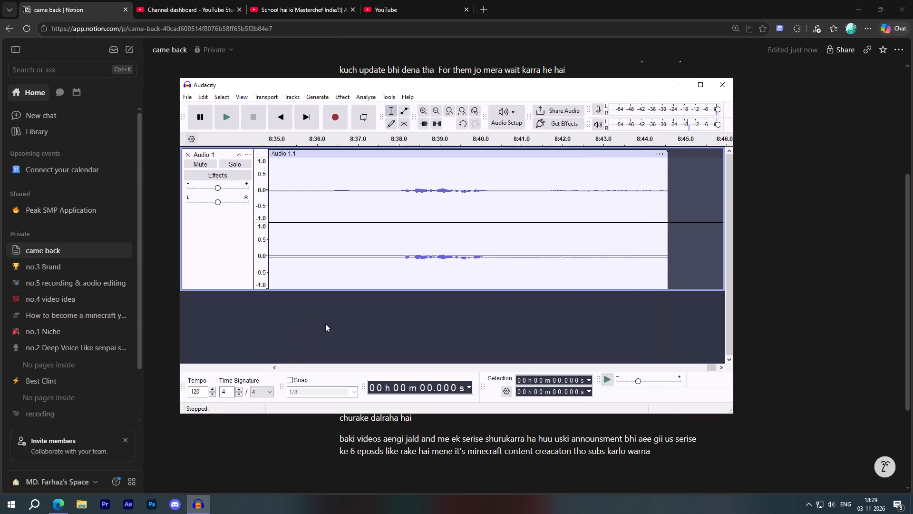
{"action": "scroll", "coordinate": [325, 324], "scroll_direction": "down", "scroll_amount": 5, "text": "alt"}
{"action": "left_click", "coordinate": [388, 335]}
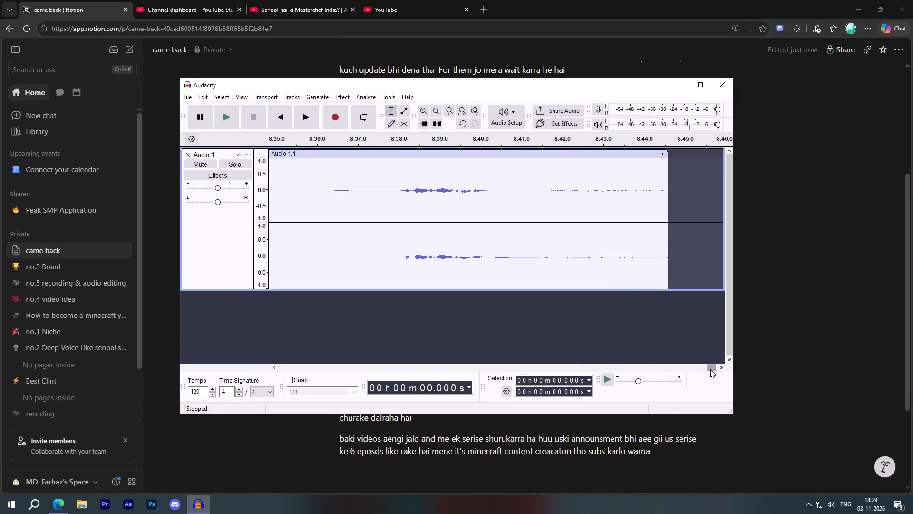
{"action": "left_click", "coordinate": [710, 369]}
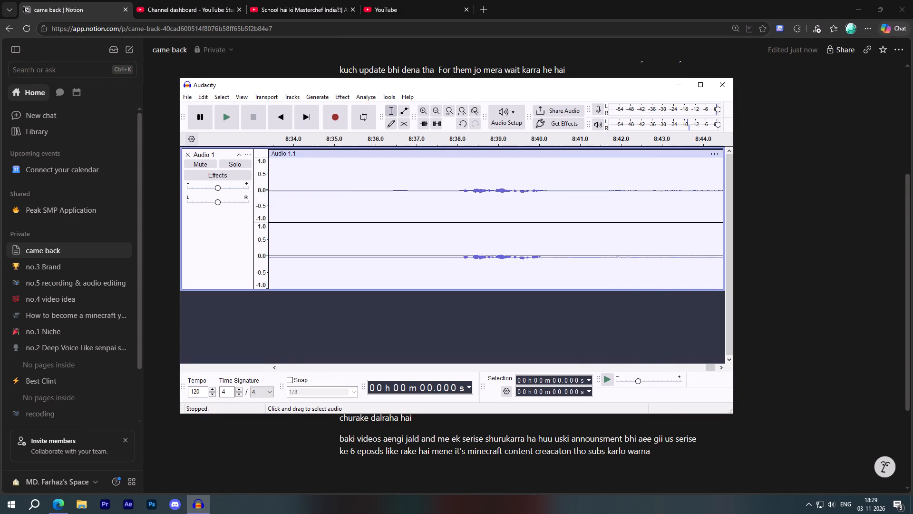
{"action": "left_click", "coordinate": [446, 139]}
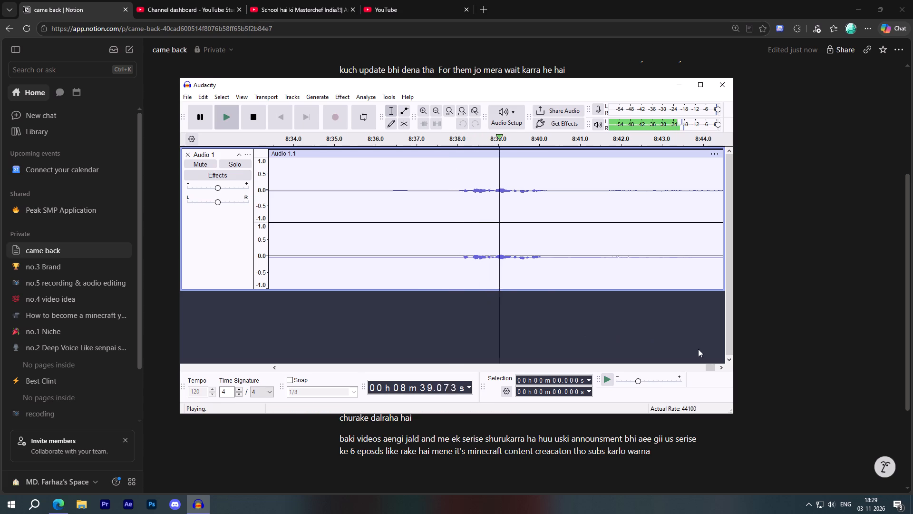
{"action": "left_click_drag", "start_coordinate": [702, 368], "coordinate": [379, 374]}
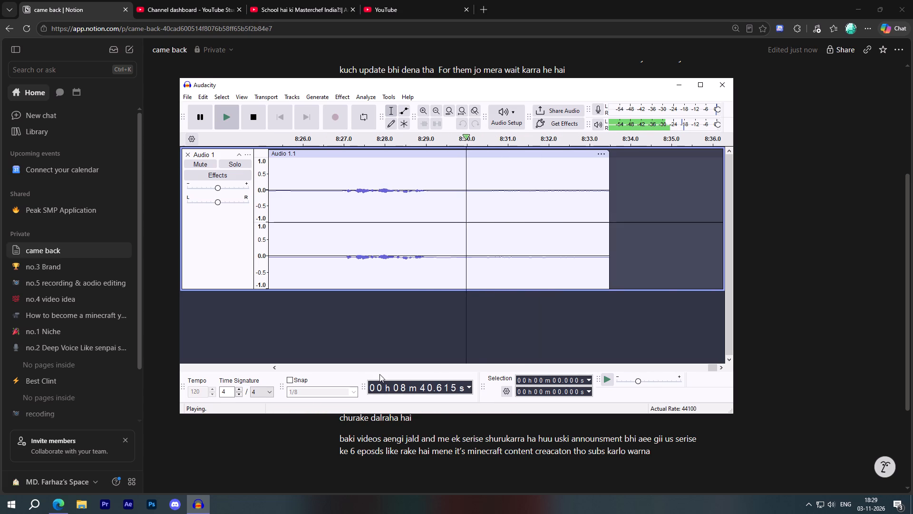
{"action": "left_click_drag", "start_coordinate": [379, 374], "coordinate": [362, 374]}
{"action": "key", "text": "space"}
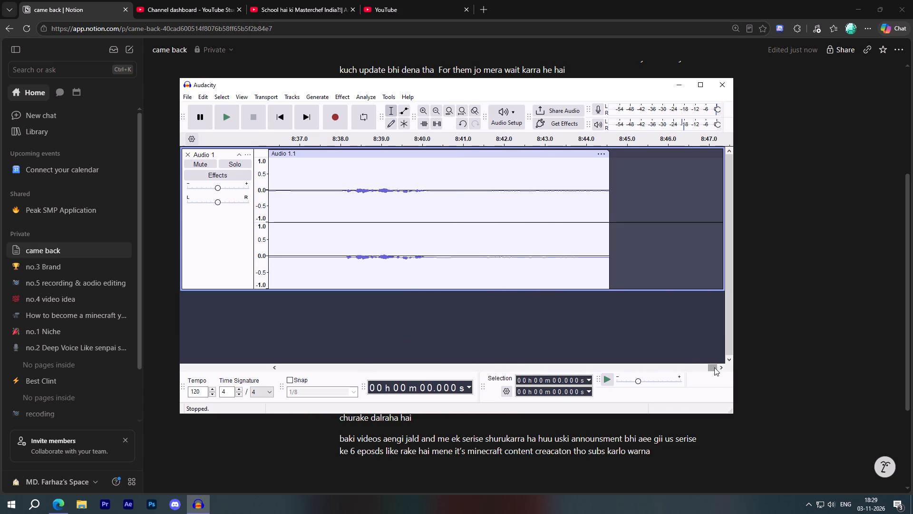
Play the recording from about 1.4 s, near its beginning.
{"action": "left_click_drag", "start_coordinate": [714, 368], "coordinate": [270, 373]}
{"action": "left_click", "coordinate": [327, 137]}
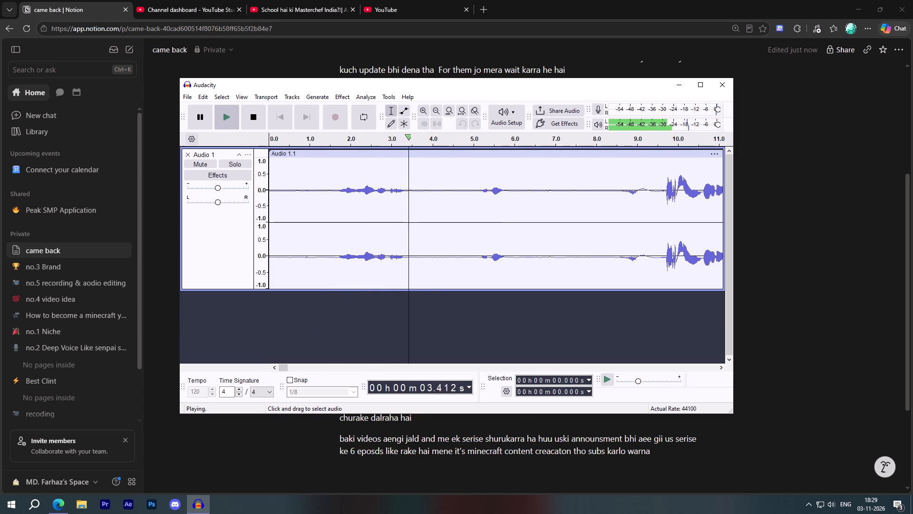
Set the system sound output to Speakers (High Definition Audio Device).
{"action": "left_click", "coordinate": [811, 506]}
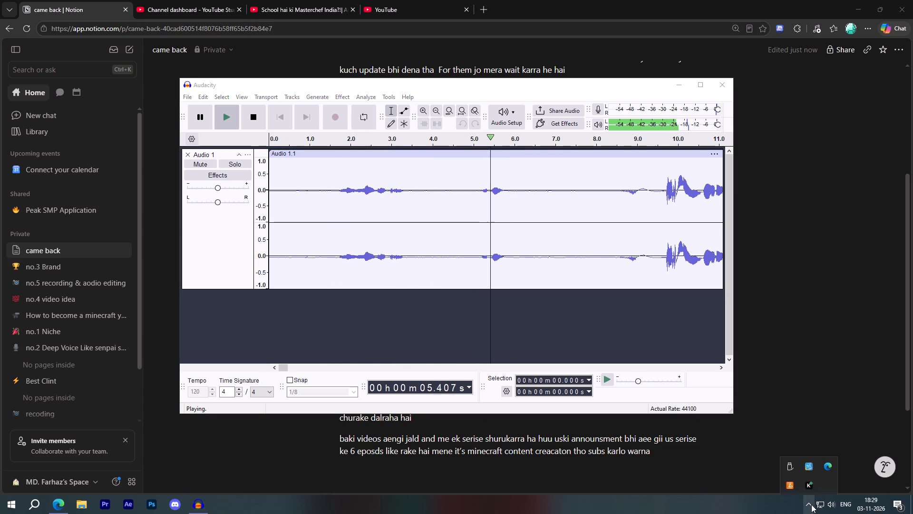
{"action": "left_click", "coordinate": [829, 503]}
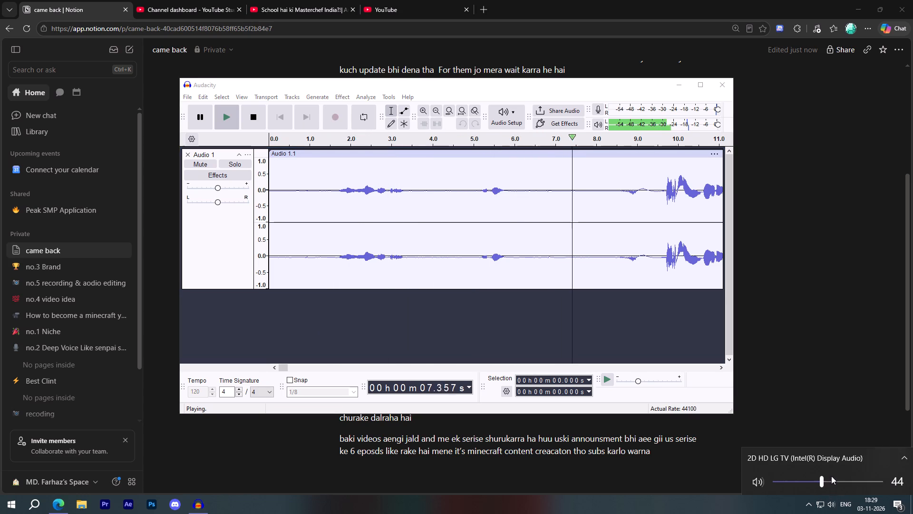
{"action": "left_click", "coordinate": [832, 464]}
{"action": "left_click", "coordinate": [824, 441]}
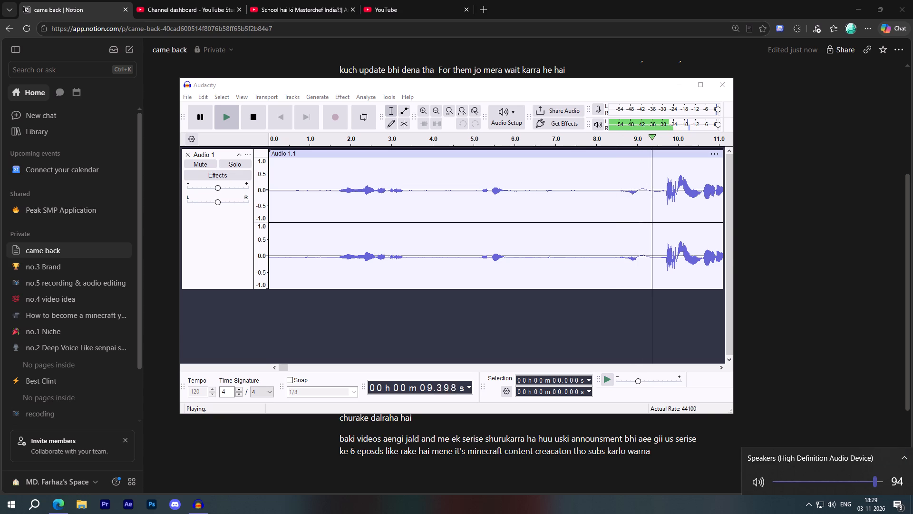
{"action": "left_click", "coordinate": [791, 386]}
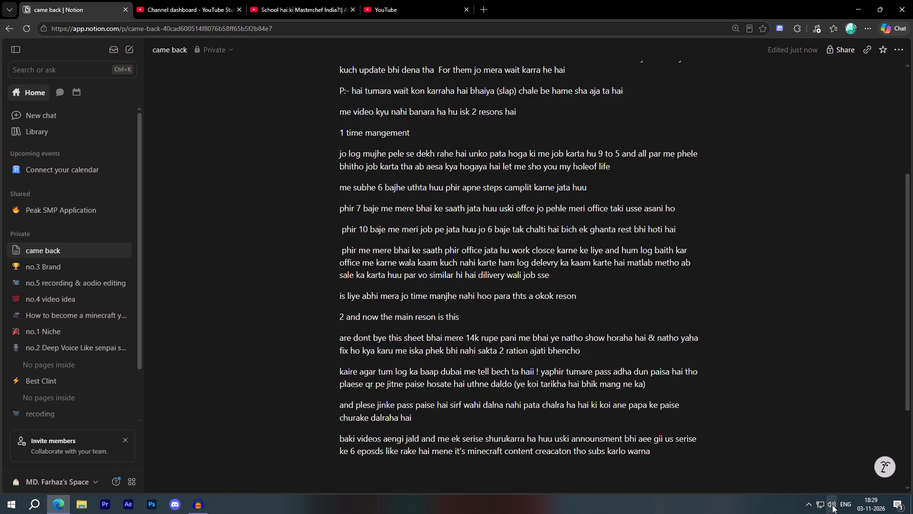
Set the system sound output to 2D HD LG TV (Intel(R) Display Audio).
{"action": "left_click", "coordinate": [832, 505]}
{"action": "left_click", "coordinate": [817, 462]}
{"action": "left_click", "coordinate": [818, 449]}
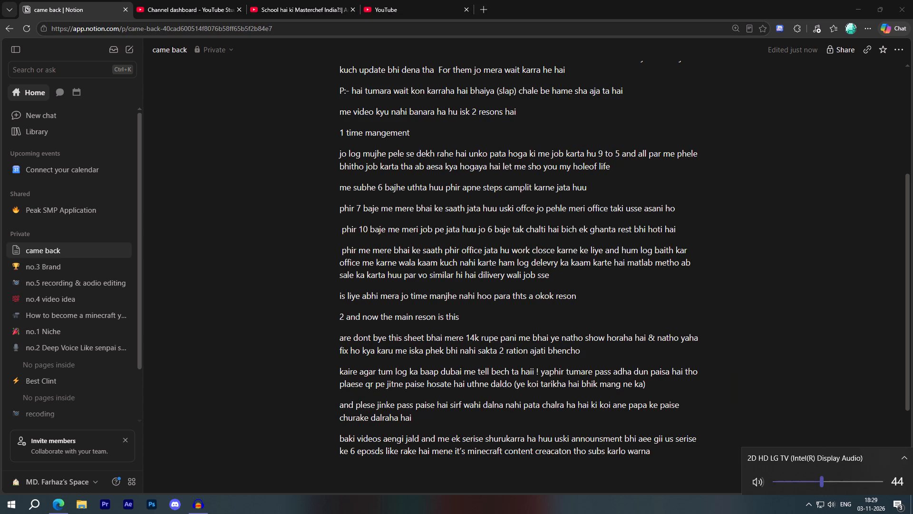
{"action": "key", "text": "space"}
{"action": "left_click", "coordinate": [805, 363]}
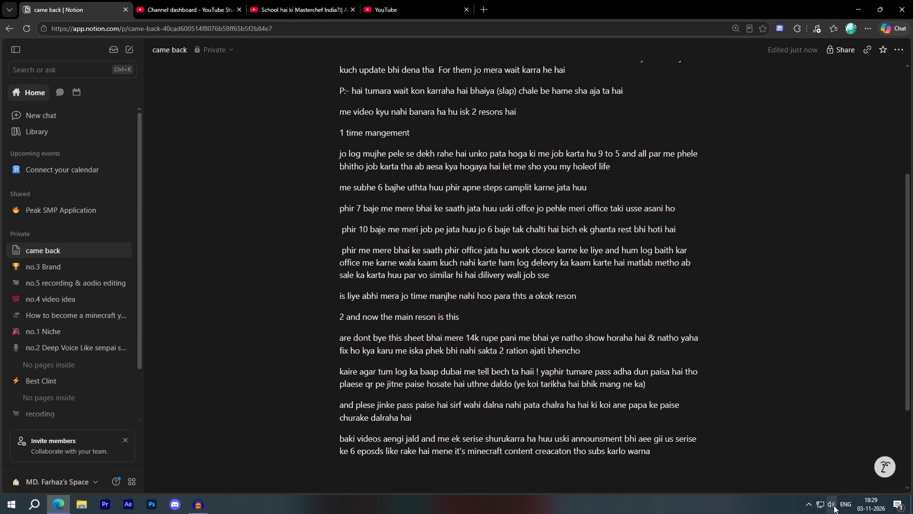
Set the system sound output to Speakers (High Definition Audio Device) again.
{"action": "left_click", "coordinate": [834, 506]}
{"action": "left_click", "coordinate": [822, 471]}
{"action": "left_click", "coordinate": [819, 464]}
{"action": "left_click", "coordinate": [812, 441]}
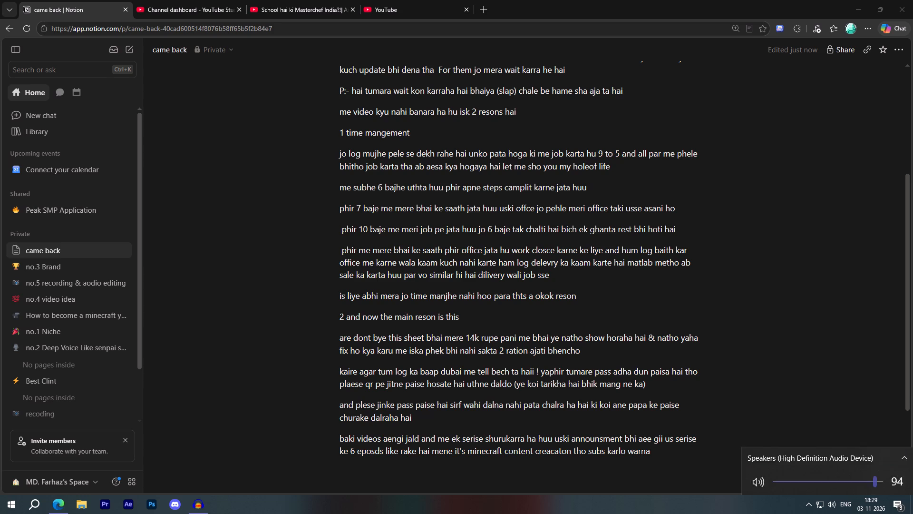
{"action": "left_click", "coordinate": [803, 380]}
Return to Audacity, stop the playback and choose a playback device in the audio setup.
{"action": "left_click", "coordinate": [190, 510]}
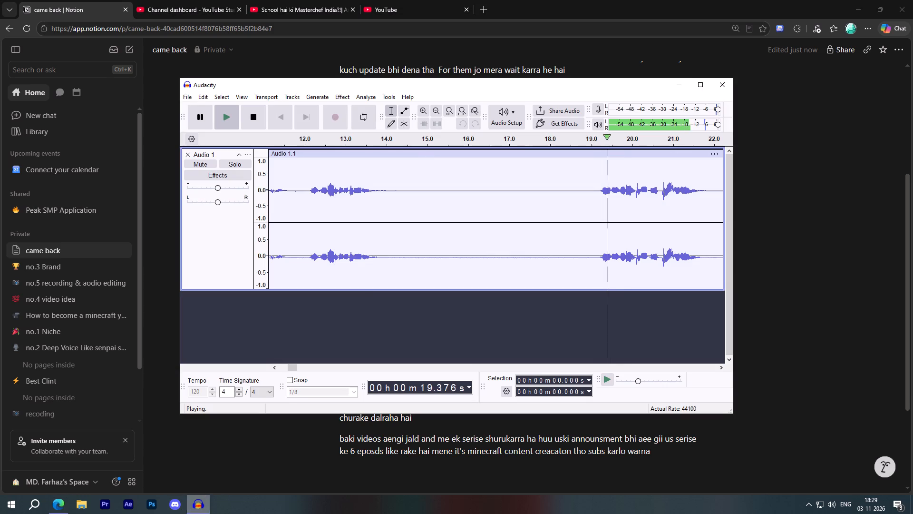
{"action": "key", "text": "space"}
{"action": "left_click", "coordinate": [518, 120]}
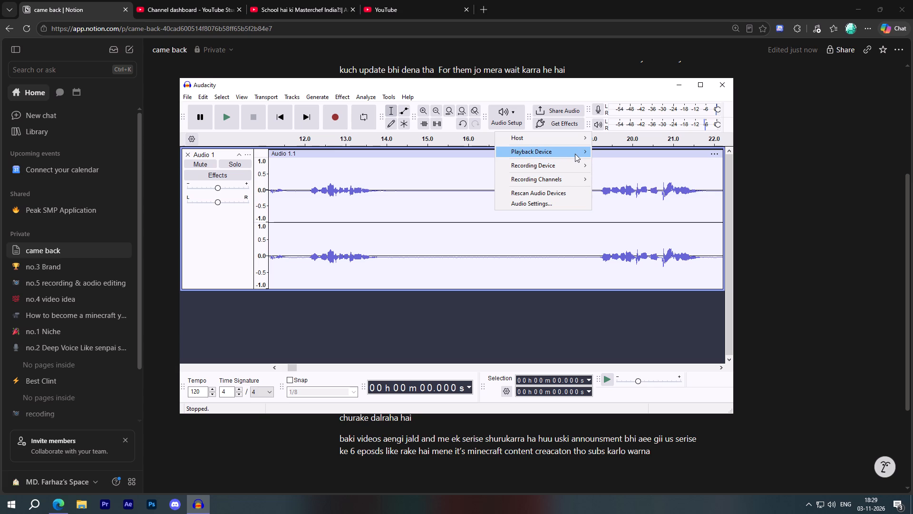
{"action": "left_click", "coordinate": [599, 172]}
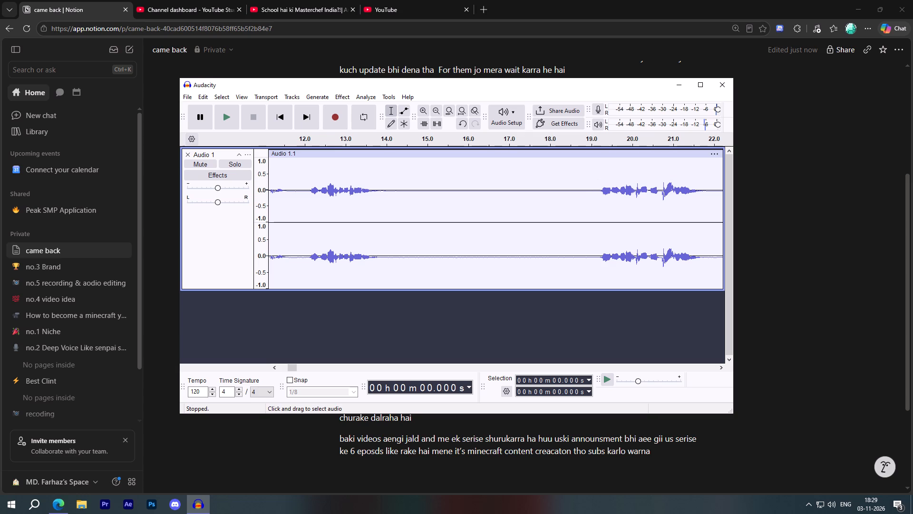
{"action": "left_click_drag", "start_coordinate": [531, 319], "coordinate": [525, 316]}
Play the recording briefly from about 12 s to check the sound.
{"action": "left_click", "coordinate": [306, 138]}
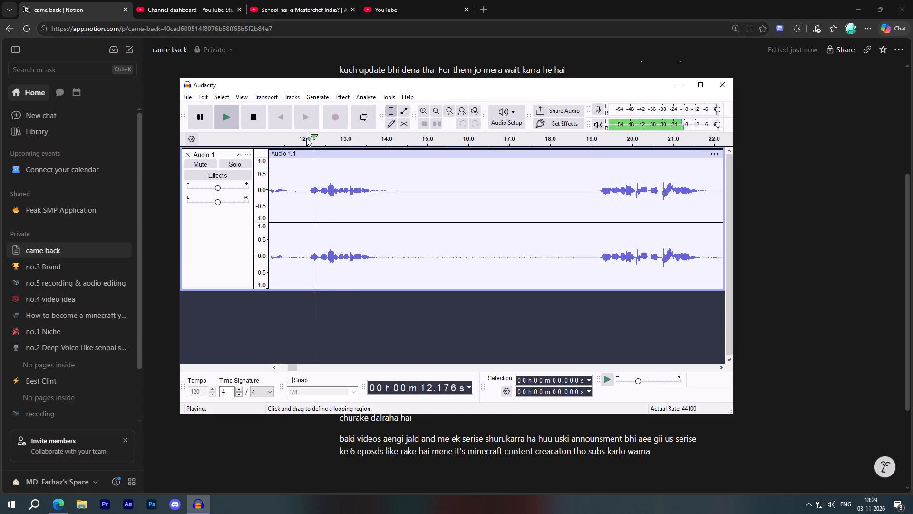
{"action": "key", "text": "space"}
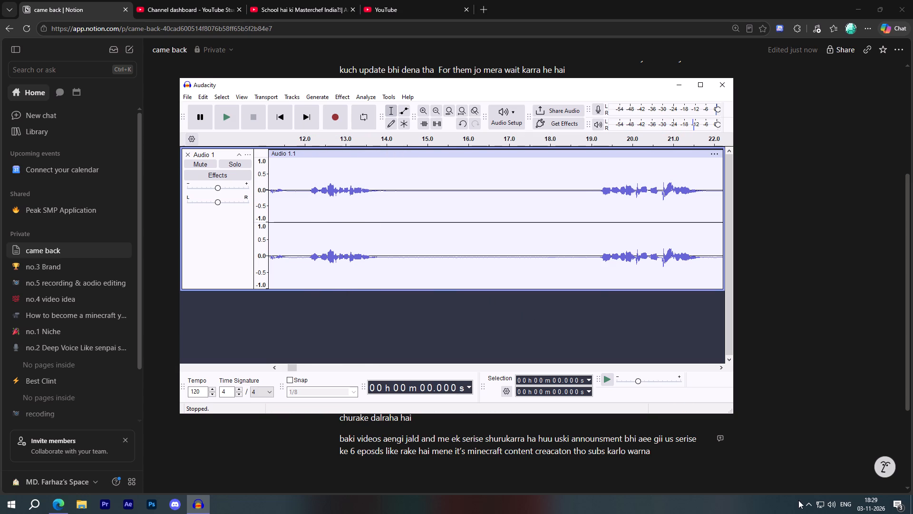
Set the system sound output to 2D HD LG TV (Intel(R) Display Audio).
{"action": "left_click", "coordinate": [806, 507]}
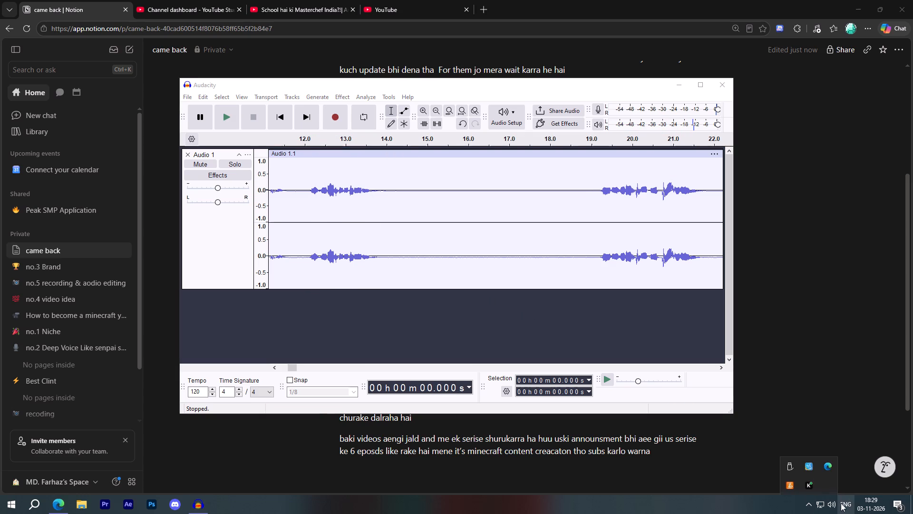
{"action": "left_click", "coordinate": [833, 504]}
{"action": "left_click", "coordinate": [833, 460]}
{"action": "left_click", "coordinate": [829, 452]}
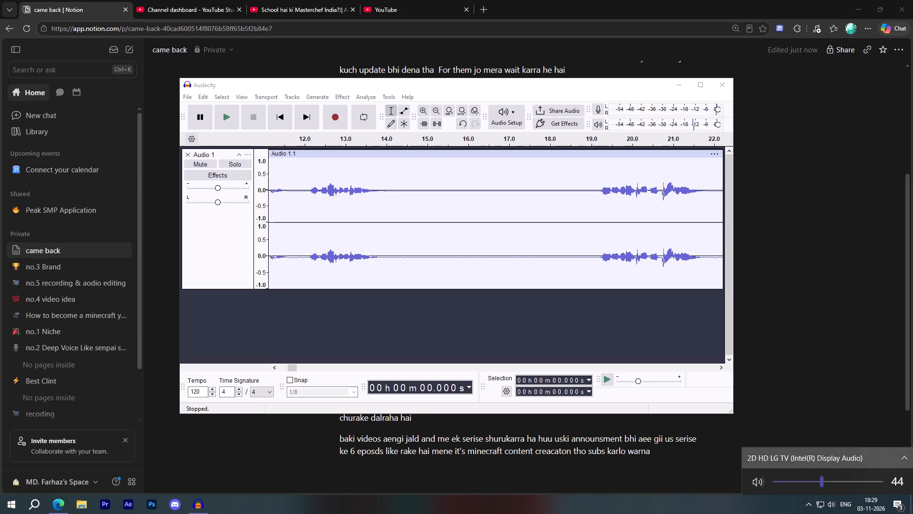
{"action": "left_click_drag", "start_coordinate": [554, 321], "coordinate": [544, 309]}
Play the recording from about 18.8 s to check the sound, and stop it.
{"action": "left_click", "coordinate": [582, 135]}
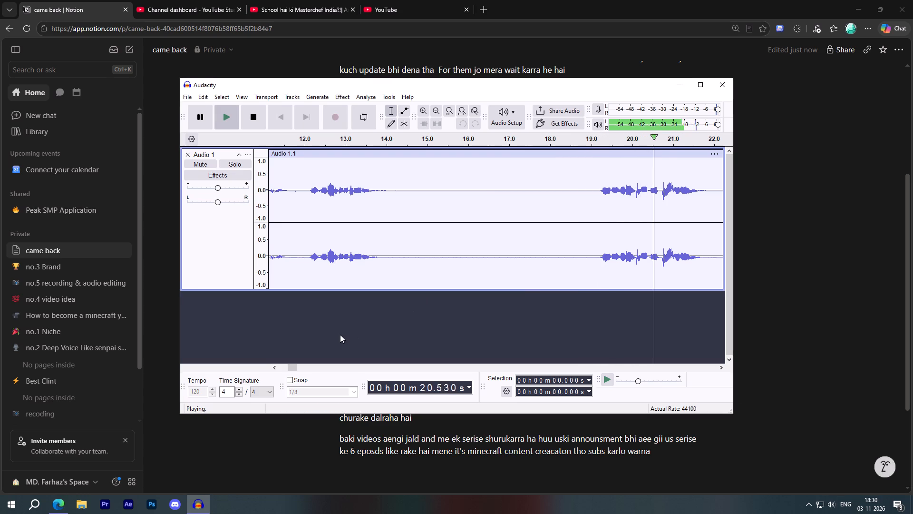
{"action": "scroll", "coordinate": [340, 335], "scroll_direction": "down", "scroll_amount": 4, "text": "alt"}
{"action": "key", "text": "space"}
{"action": "left_click", "coordinate": [404, 351]}
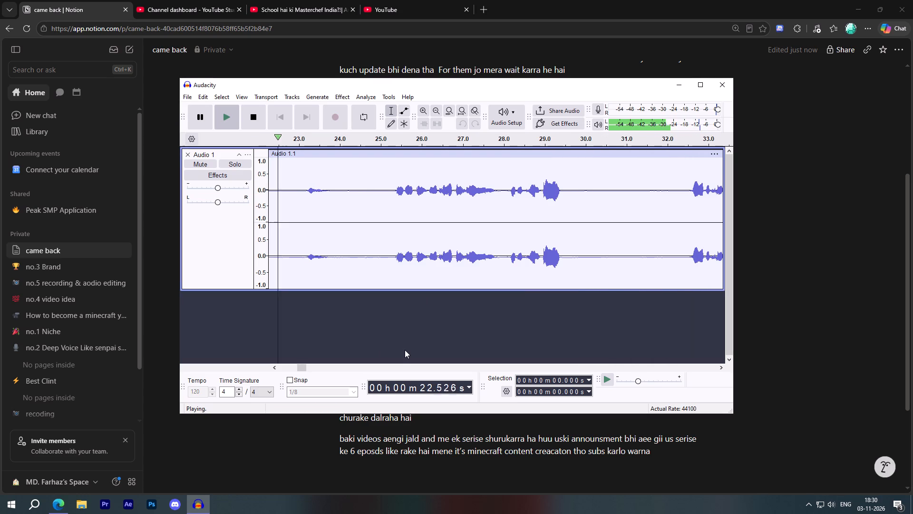
{"action": "key", "text": "space"}
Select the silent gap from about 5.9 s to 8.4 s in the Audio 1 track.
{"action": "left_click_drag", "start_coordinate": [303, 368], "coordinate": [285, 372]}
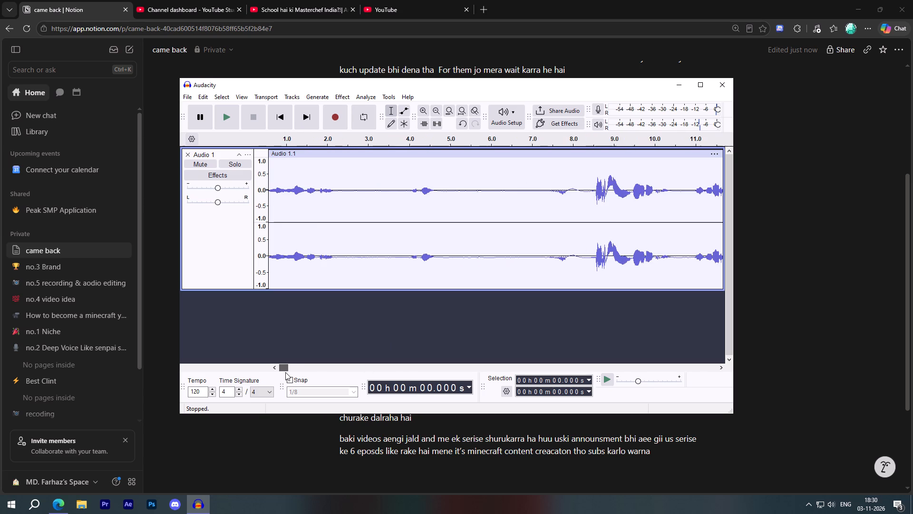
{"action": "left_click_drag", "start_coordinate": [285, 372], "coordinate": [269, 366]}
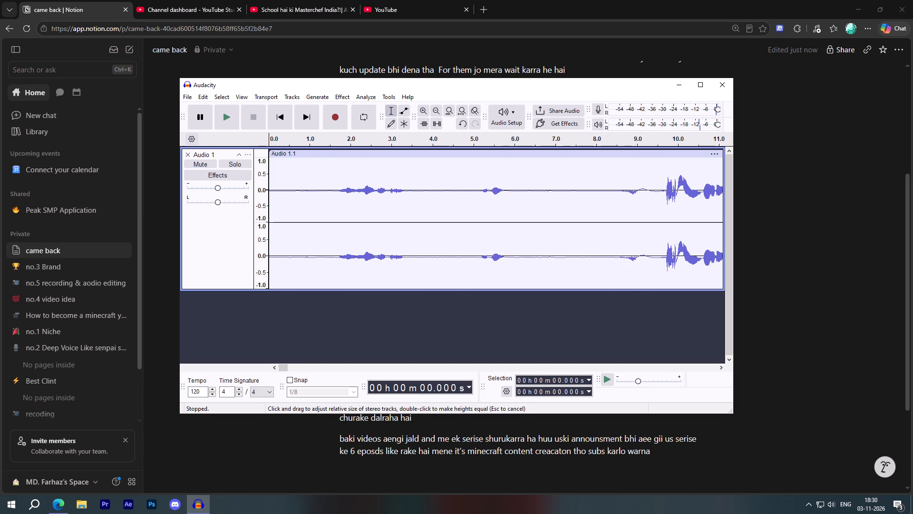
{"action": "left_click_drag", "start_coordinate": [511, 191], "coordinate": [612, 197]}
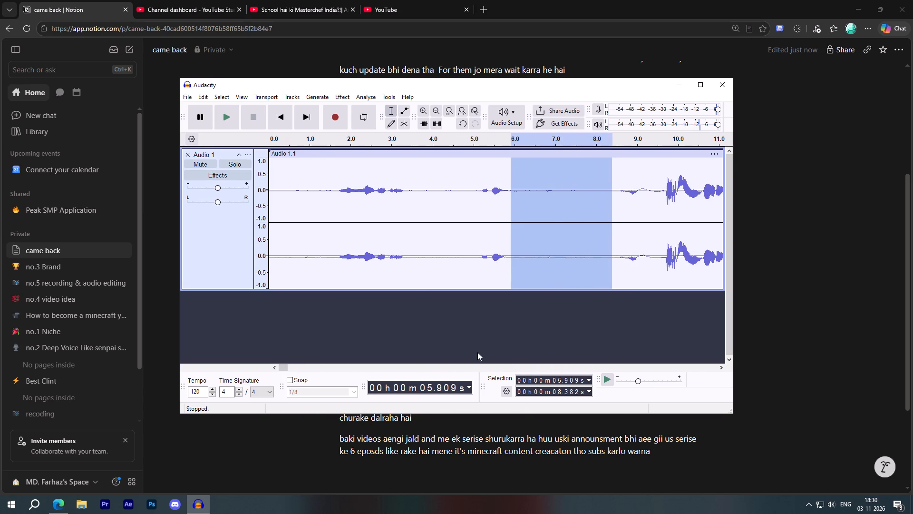
Examine the waveform across the full length of the recording for silent gaps.
{"action": "left_click_drag", "start_coordinate": [286, 370], "coordinate": [306, 365]}
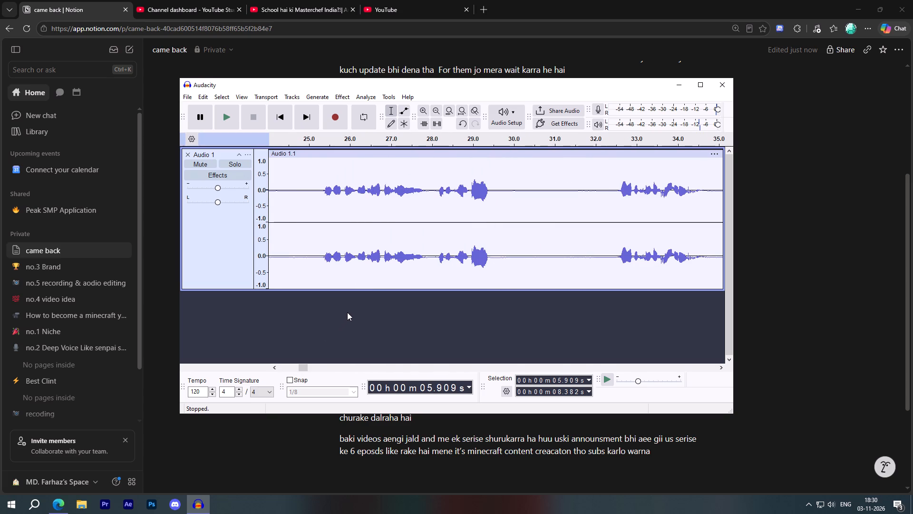
{"action": "left_click", "coordinate": [347, 312]}
{"action": "scroll", "coordinate": [347, 312], "scroll_direction": "down", "scroll_amount": 14, "text": "ctrl"}
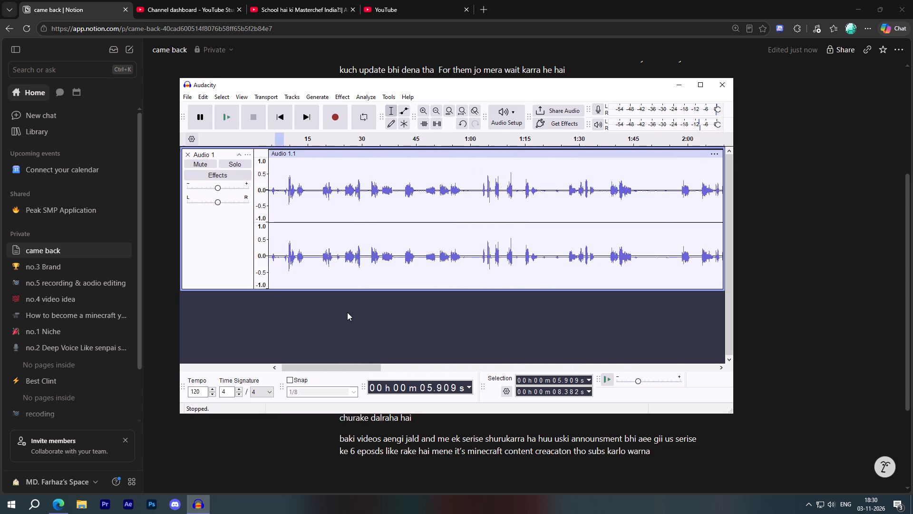
{"action": "scroll", "coordinate": [347, 312], "scroll_direction": "down", "scroll_amount": 1, "text": "ctrl"}
{"action": "scroll", "coordinate": [347, 312], "scroll_direction": "down", "scroll_amount": 4}
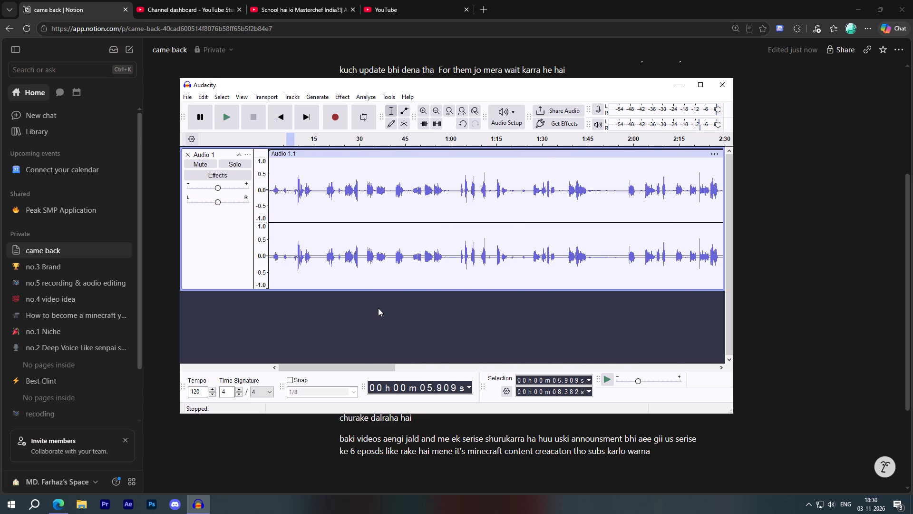
{"action": "scroll", "coordinate": [378, 308], "scroll_direction": "down", "scroll_amount": 8, "text": "ctrl"}
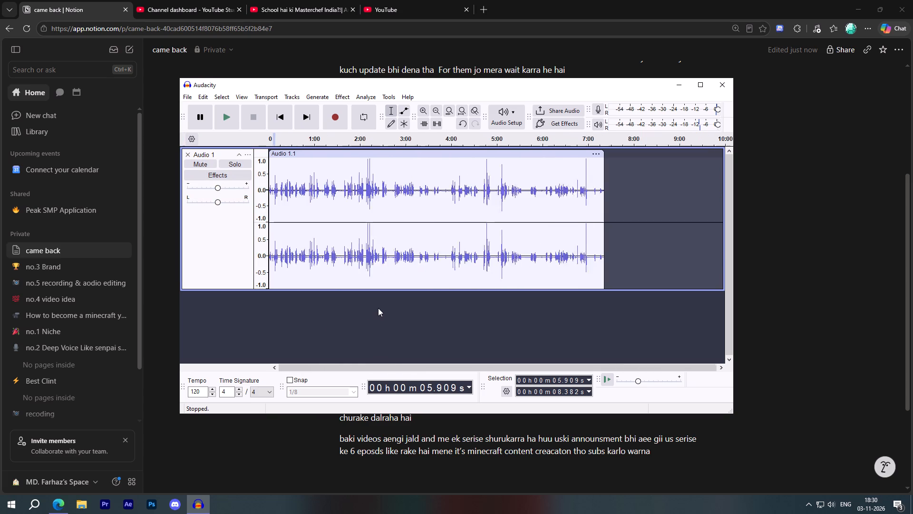
{"action": "scroll", "coordinate": [378, 308], "scroll_direction": "down", "scroll_amount": 2, "text": "ctrl"}
Capture a Noise Reduction profile from the silent gap between about 14.2 s and 19.0 s in the Audio 1 track.
{"action": "scroll", "coordinate": [326, 307], "scroll_direction": "up", "scroll_amount": 10, "text": "ctrl"}
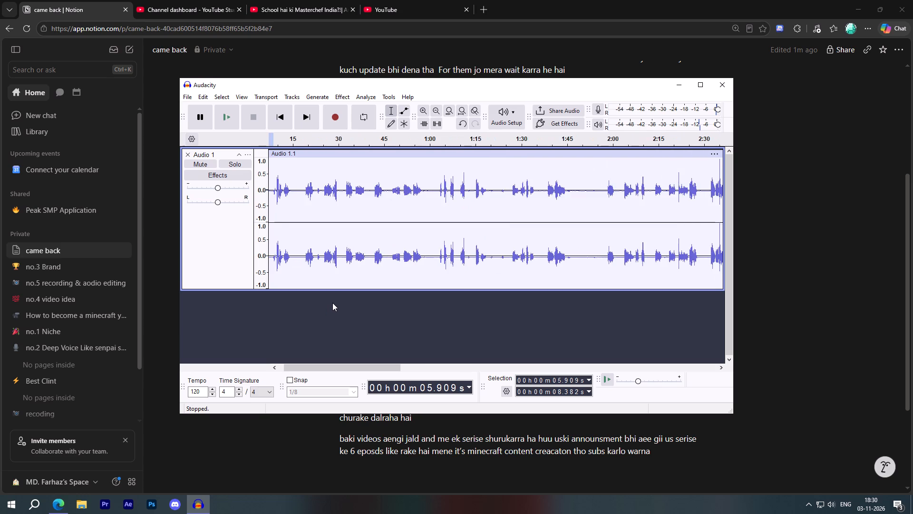
{"action": "scroll", "coordinate": [332, 303], "scroll_direction": "up", "scroll_amount": 13, "text": "ctrl"}
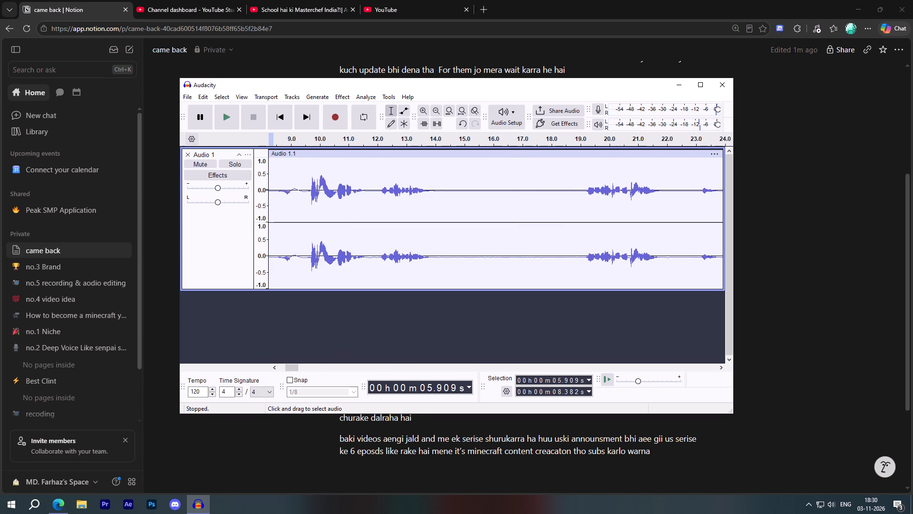
{"action": "left_click_drag", "start_coordinate": [582, 190], "coordinate": [414, 201]}
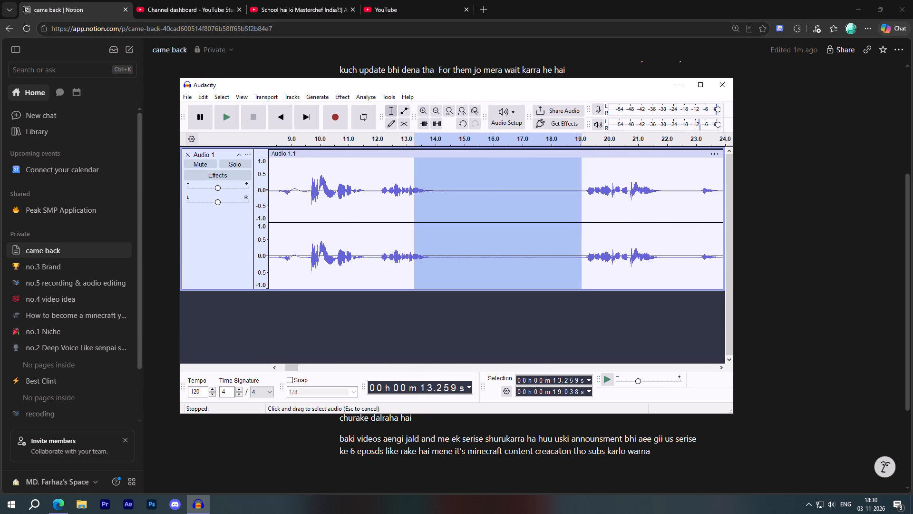
{"action": "left_click_drag", "start_coordinate": [414, 201], "coordinate": [441, 206]}
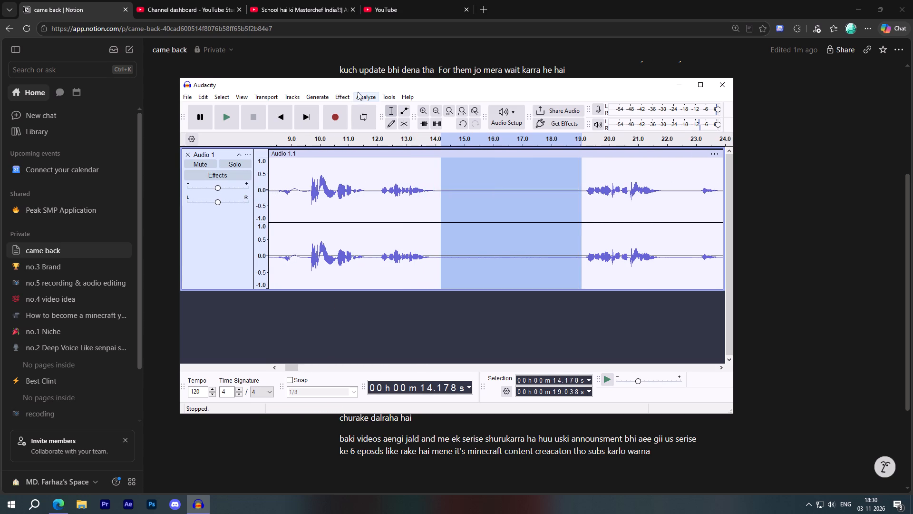
{"action": "key", "text": "alt+c"}
{"action": "key", "text": "alt+x"}
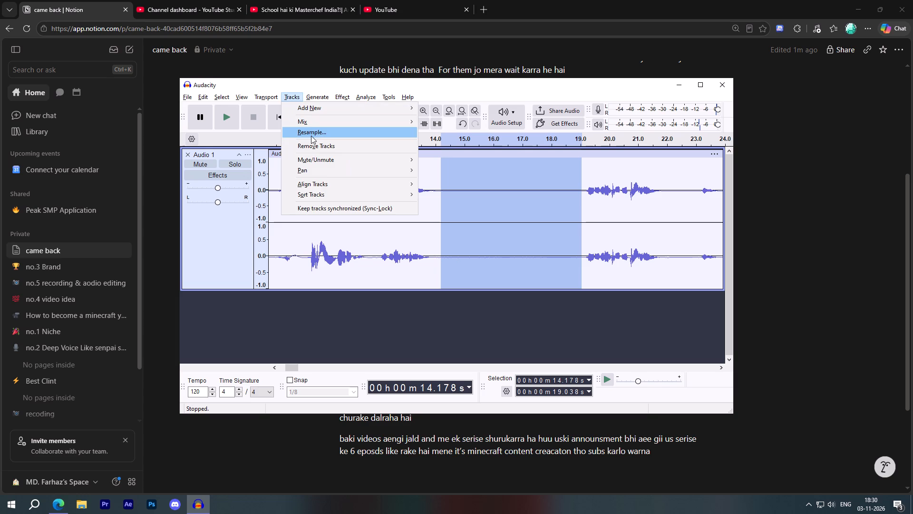
{"action": "key", "text": "alt+c"}
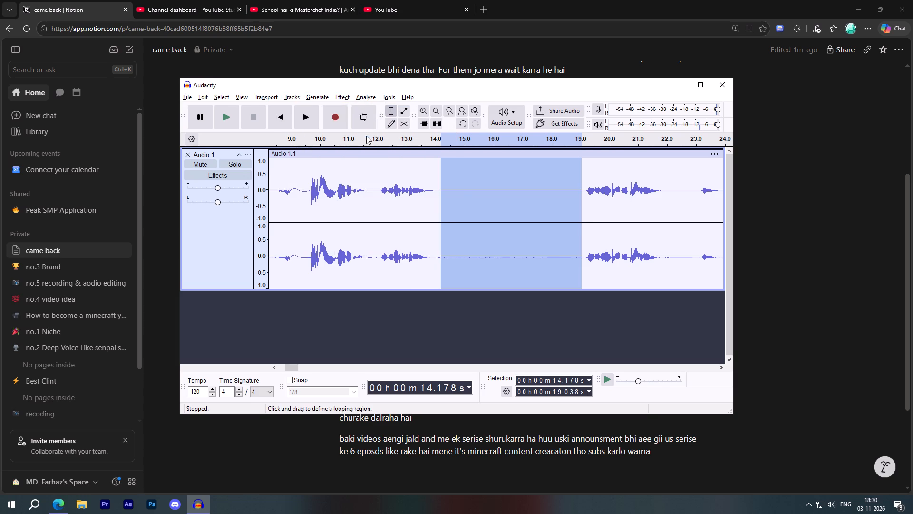
{"action": "key", "text": "alt+c"}
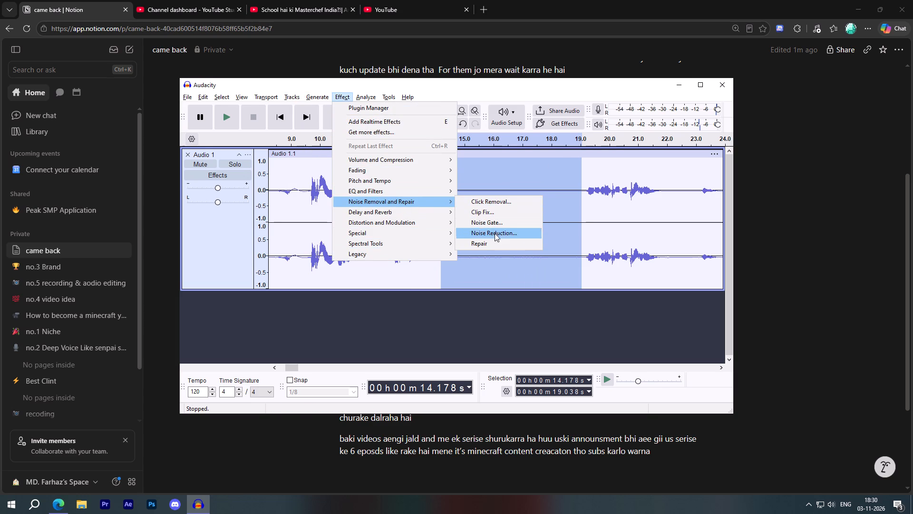
{"action": "left_click", "coordinate": [496, 233]}
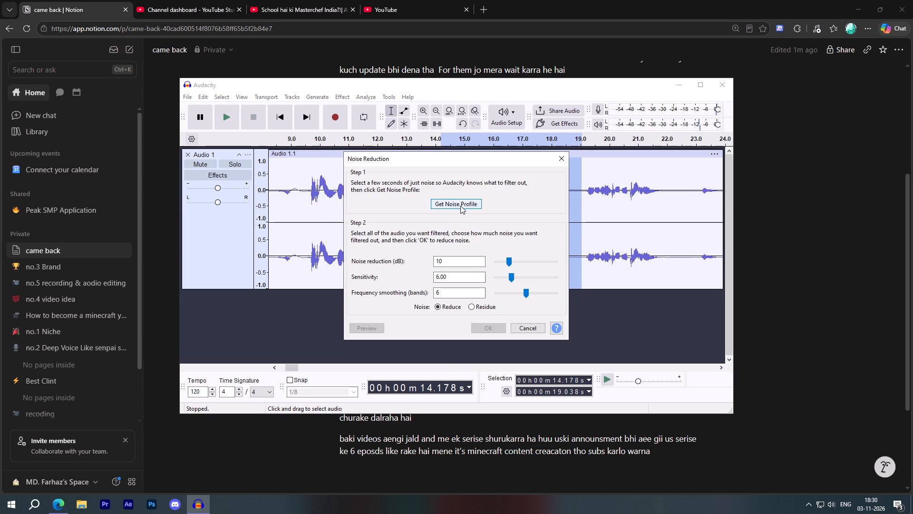
{"action": "left_click", "coordinate": [460, 206]}
Apply Noise Reduction to the entire recording with 10 dB reduction, sensitivity 6.00 and 6 smoothing bands.
{"action": "left_click", "coordinate": [415, 332]}
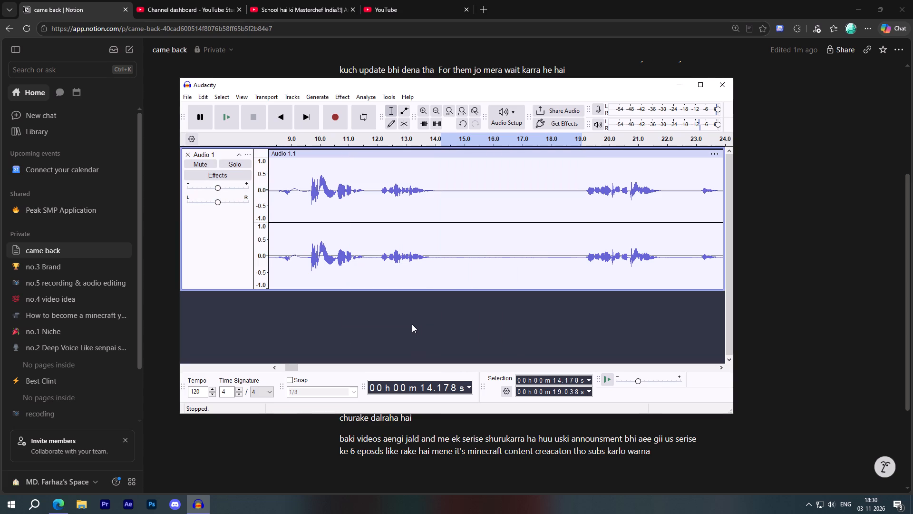
{"action": "key", "text": "ctrl+a"}
{"action": "key", "text": "alt+c"}
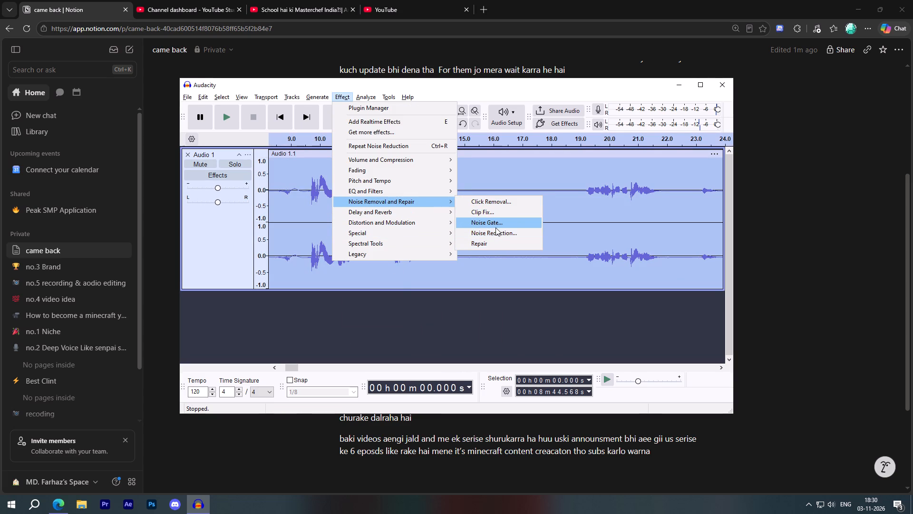
{"action": "left_click", "coordinate": [497, 234]}
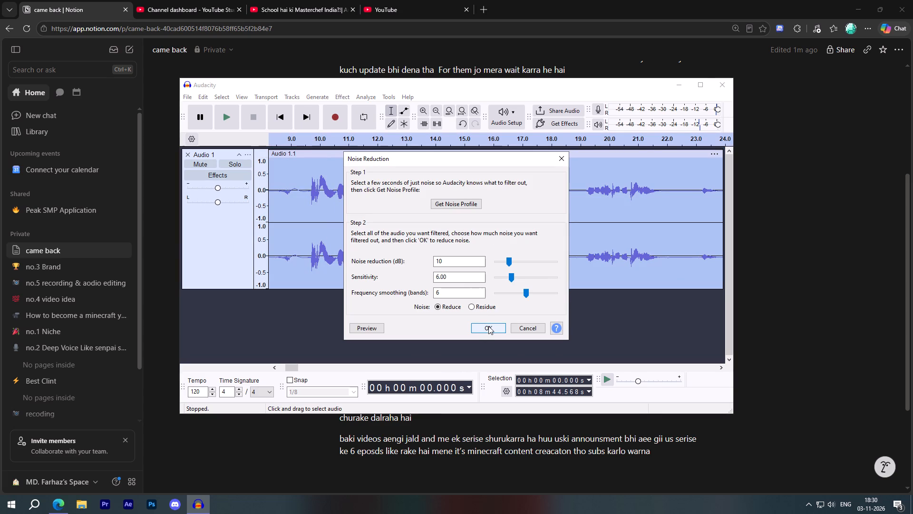
{"action": "left_click", "coordinate": [488, 326]}
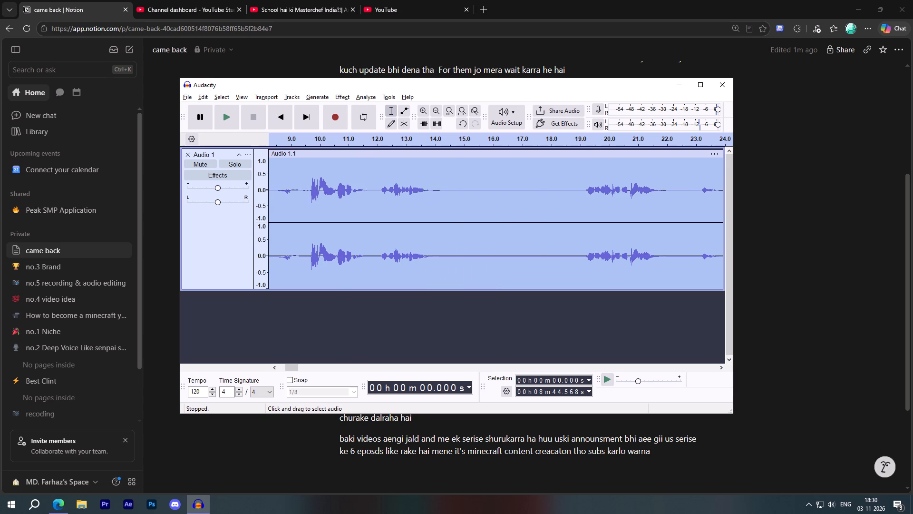
Apply Noise Reduction two more times to the entire recording with the same settings.
{"action": "key", "text": "alt+c"}
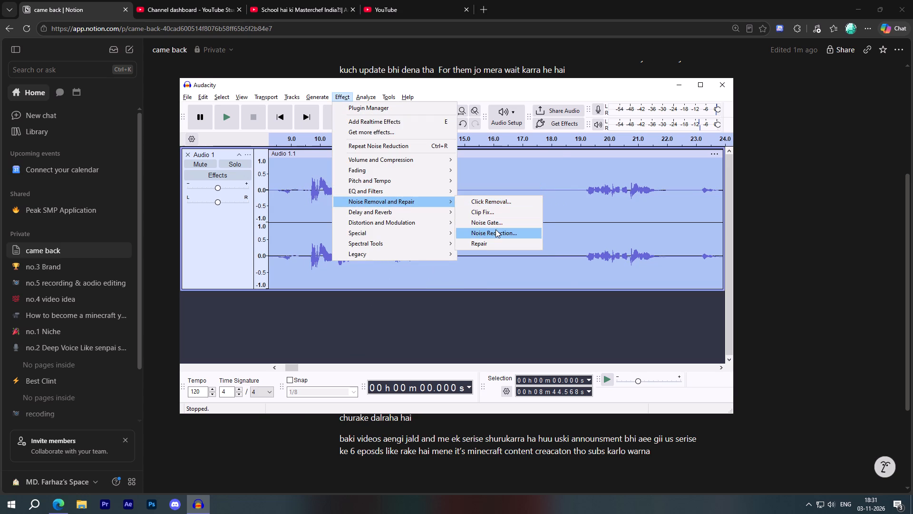
{"action": "left_click", "coordinate": [495, 229]}
{"action": "left_click", "coordinate": [495, 328]}
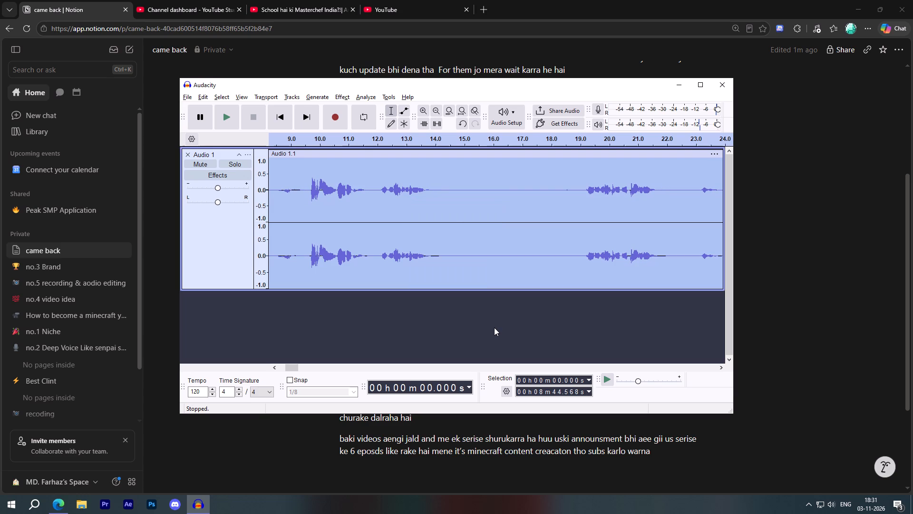
{"action": "key", "text": "alt+c"}
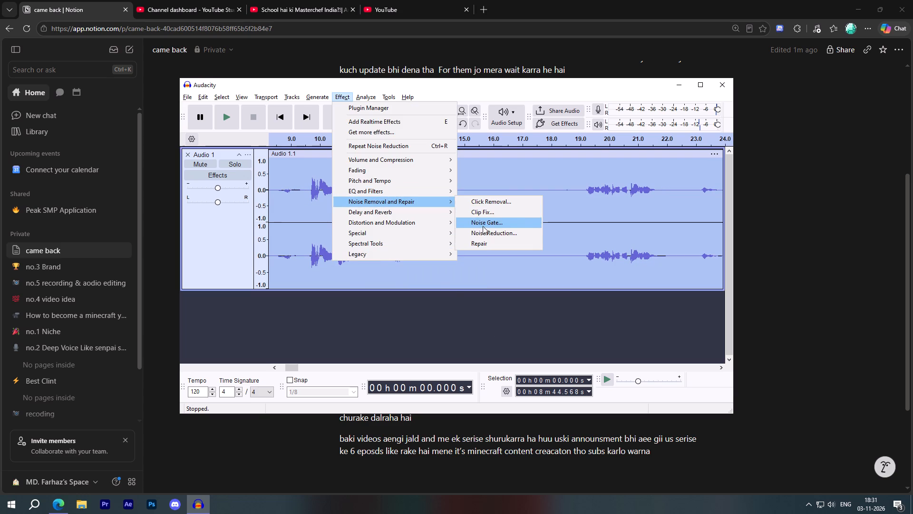
{"action": "left_click", "coordinate": [484, 233]}
{"action": "left_click", "coordinate": [500, 325]}
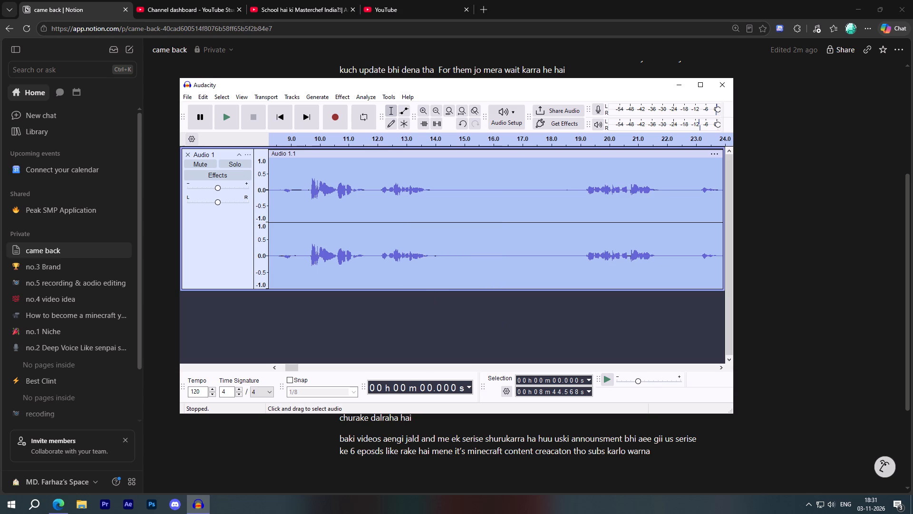
Play the recording from about 9.6 s to check the noise reduction, and stop it.
{"action": "left_click", "coordinate": [309, 141]}
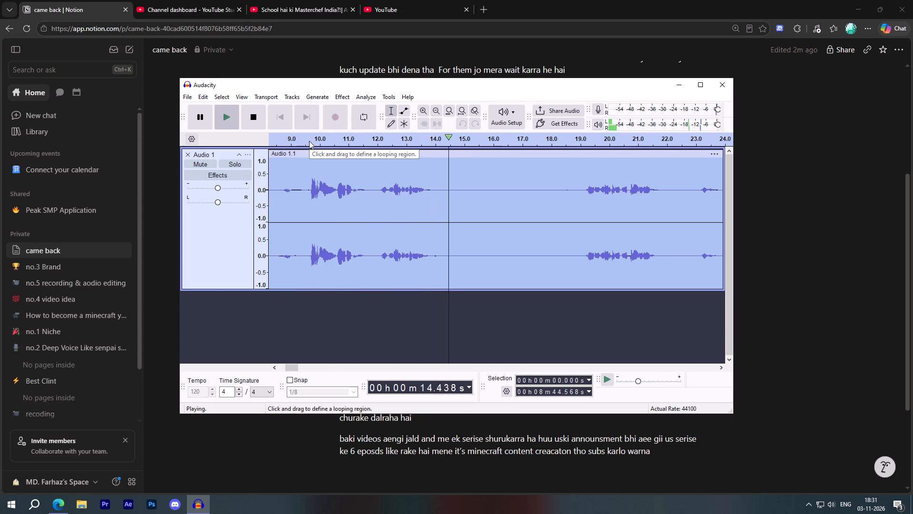
{"action": "key", "text": "space"}
Play the start of the recording from about 1 s, skip ahead to about 4 s, and stop playback.
{"action": "scroll", "coordinate": [390, 322], "scroll_direction": "up", "scroll_amount": 1}
{"action": "scroll", "coordinate": [390, 322], "scroll_direction": "down", "scroll_amount": 4, "text": "alt"}
{"action": "left_click", "coordinate": [382, 314]}
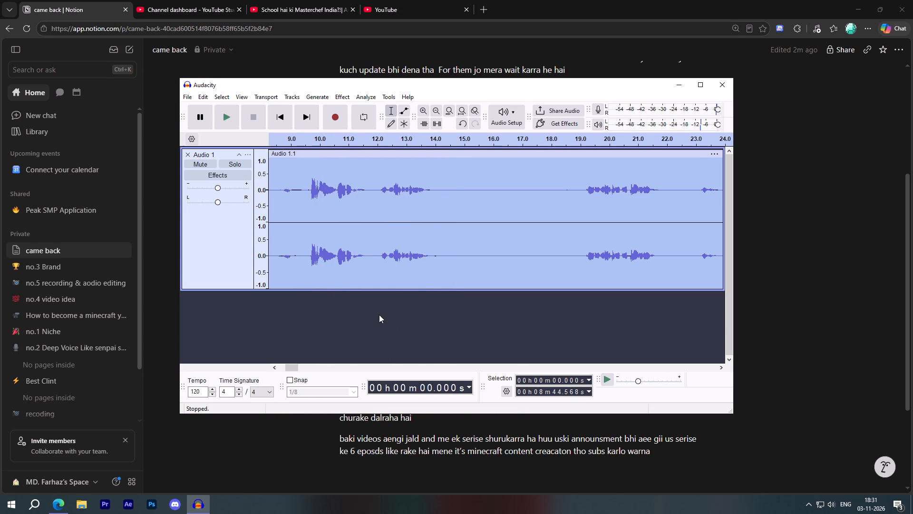
{"action": "scroll", "coordinate": [379, 315], "scroll_direction": "down", "scroll_amount": 7, "text": "alt"}
{"action": "left_click", "coordinate": [379, 315]}
{"action": "scroll", "coordinate": [379, 315], "scroll_direction": "down", "scroll_amount": 13, "text": "ctrl"}
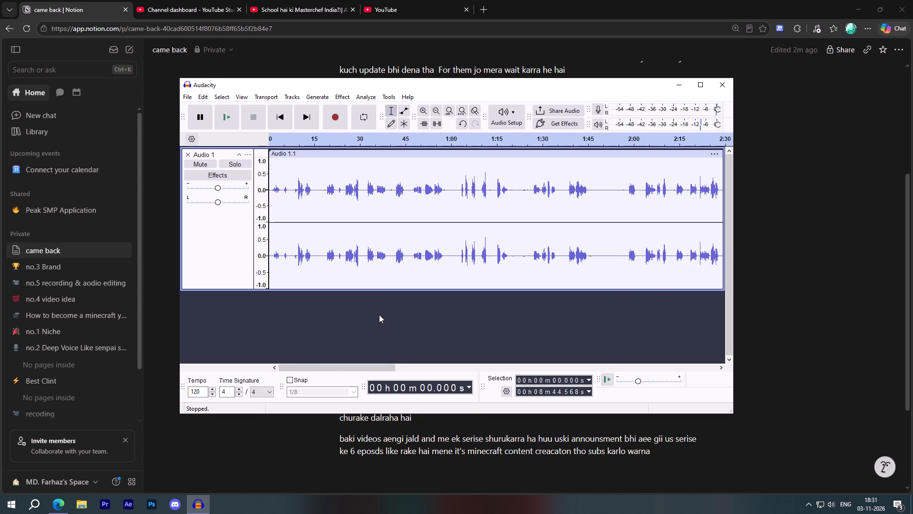
{"action": "scroll", "coordinate": [379, 315], "scroll_direction": "up", "scroll_amount": 4, "text": "ctrl"}
{"action": "scroll", "coordinate": [378, 316], "scroll_direction": "up", "scroll_amount": 5}
{"action": "left_click_drag", "start_coordinate": [331, 367], "coordinate": [320, 368]}
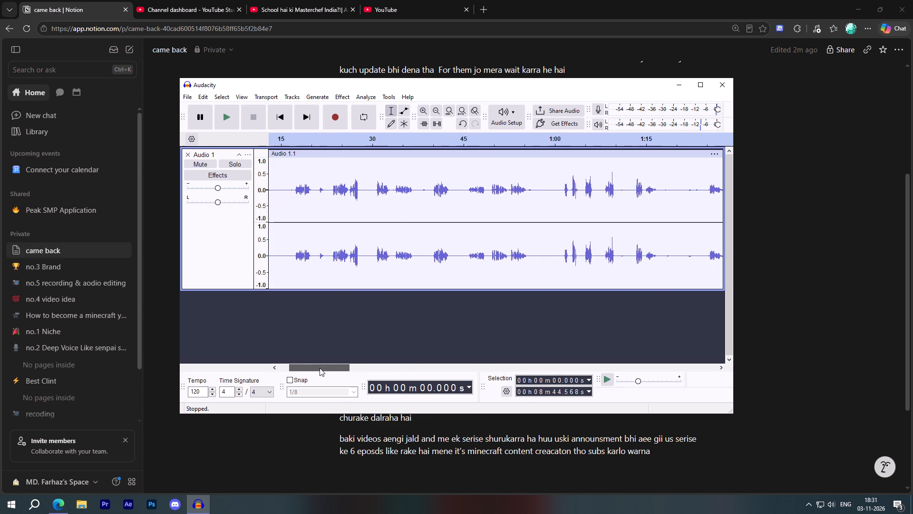
{"action": "left_click_drag", "start_coordinate": [320, 368], "coordinate": [285, 364]}
{"action": "left_click", "coordinate": [276, 144]}
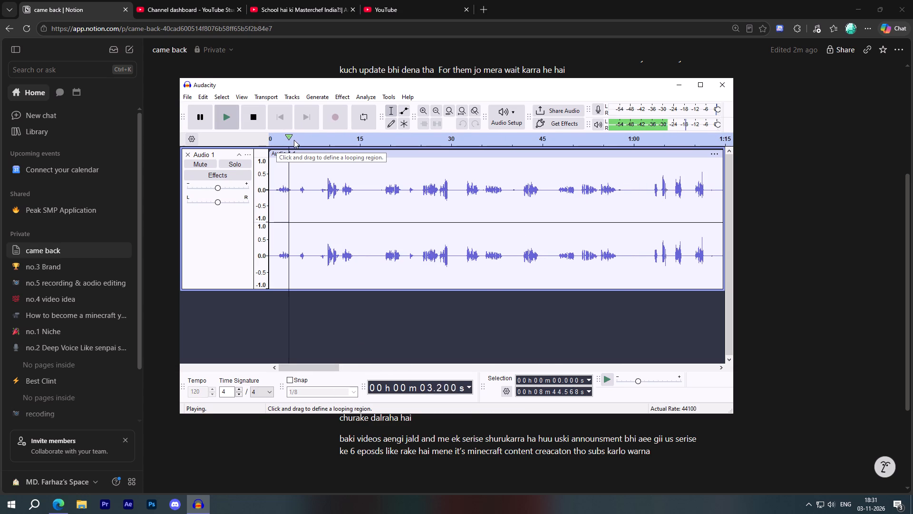
{"action": "left_click", "coordinate": [295, 141]}
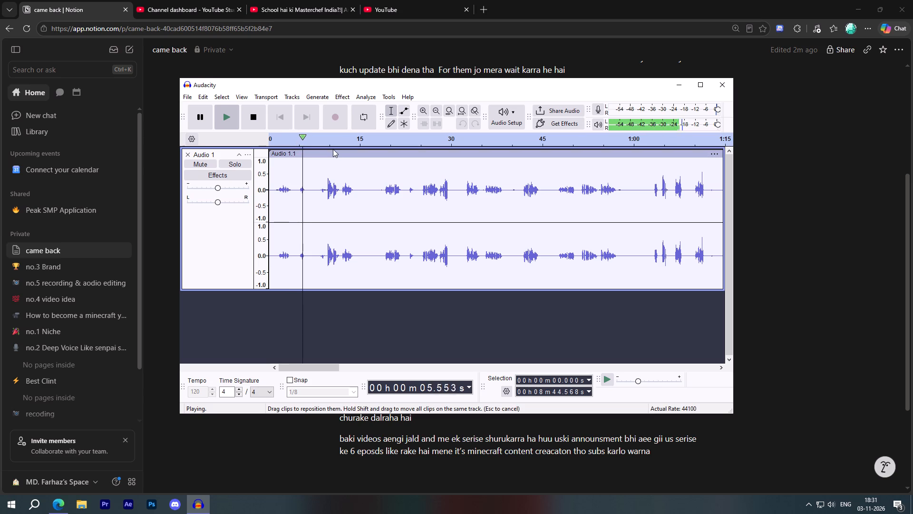
{"action": "key", "text": "space"}
Apply Filter Curve EQ with the Bass Boost factory preset to the whole Audio 1.1 clip.
{"action": "double_click", "coordinate": [364, 211]}
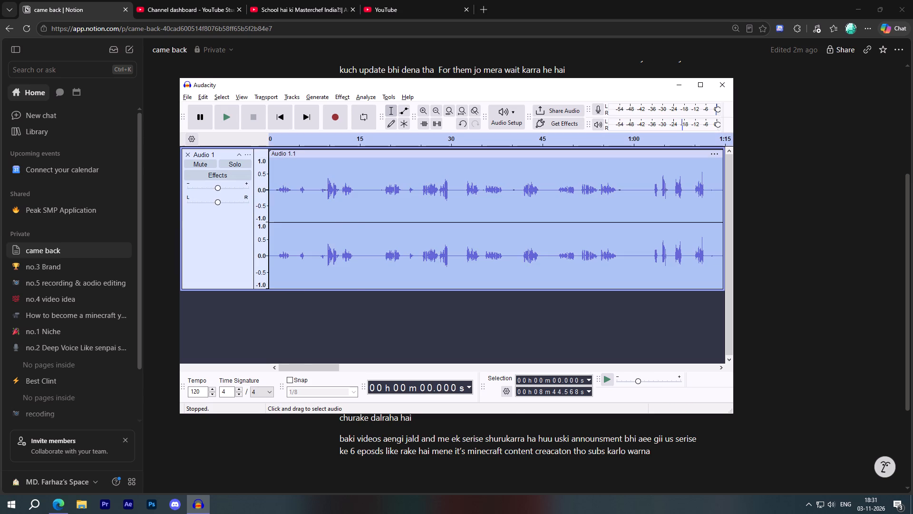
{"action": "key", "text": "alt+c"}
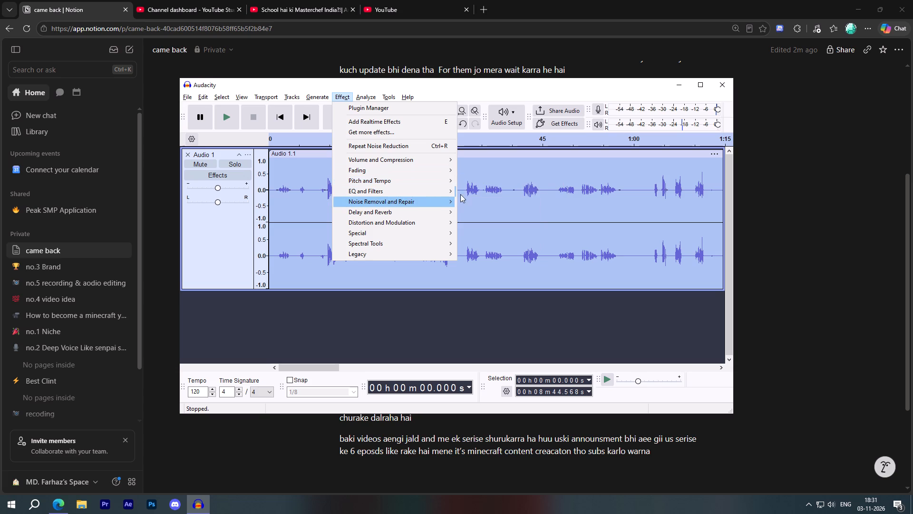
{"action": "left_click", "coordinate": [477, 201]}
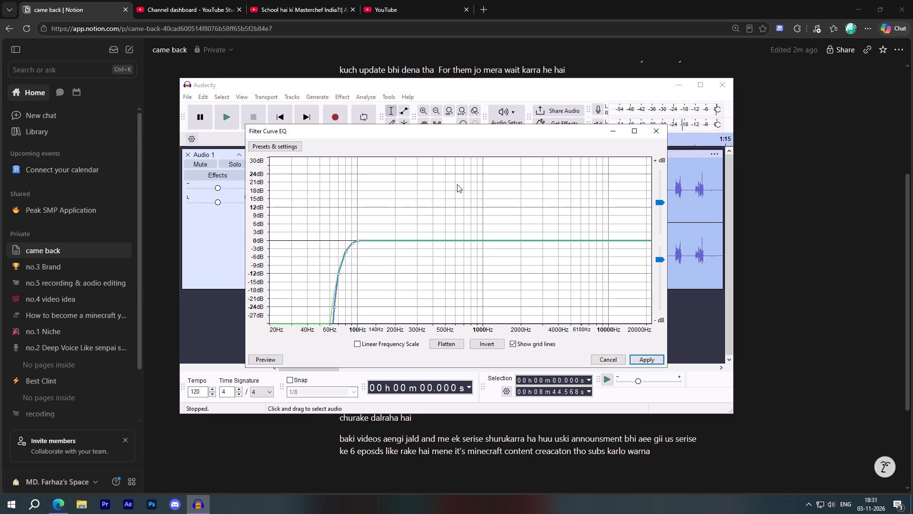
{"action": "left_click", "coordinate": [291, 147]}
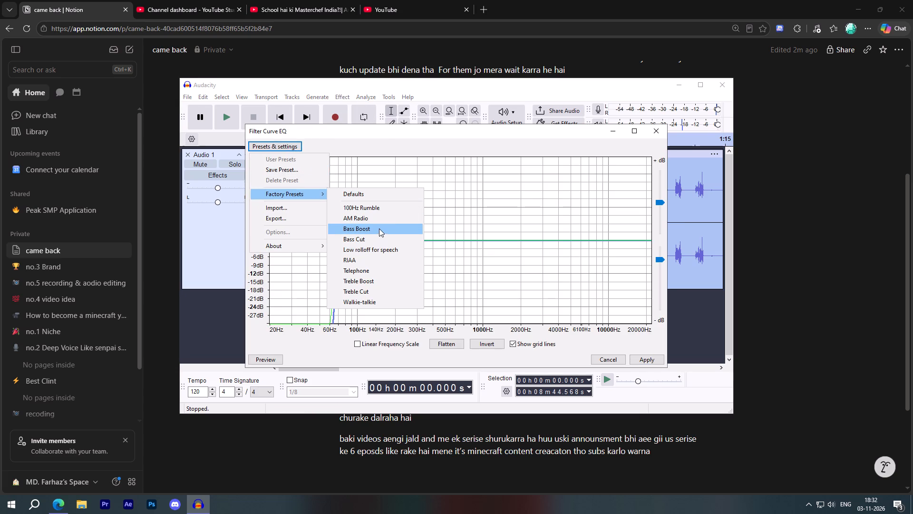
{"action": "left_click", "coordinate": [379, 228]}
{"action": "left_click", "coordinate": [640, 358]}
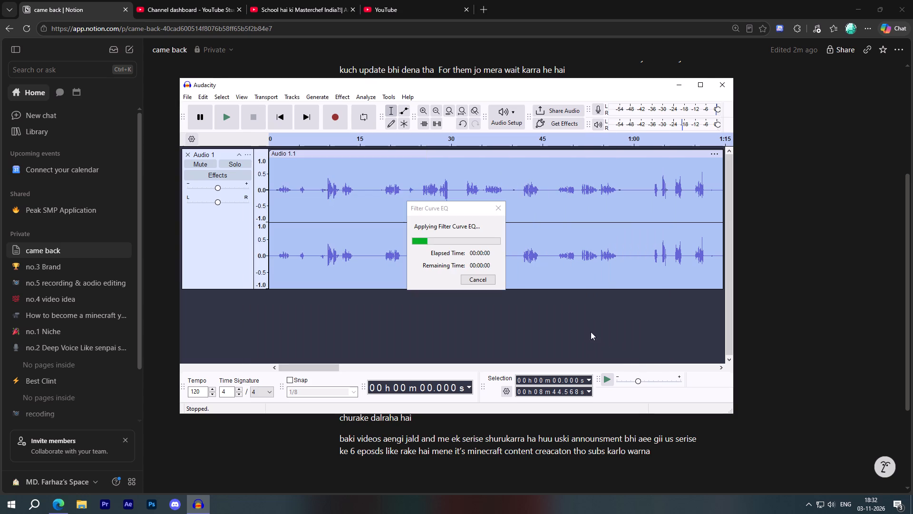
Switch to Microsoft Edge and play the School hai ki Masterchef India video while the effect processes.
{"action": "left_click", "coordinate": [244, 0]}
{"action": "left_click", "coordinate": [274, 0]}
{"action": "left_click", "coordinate": [299, 232]}
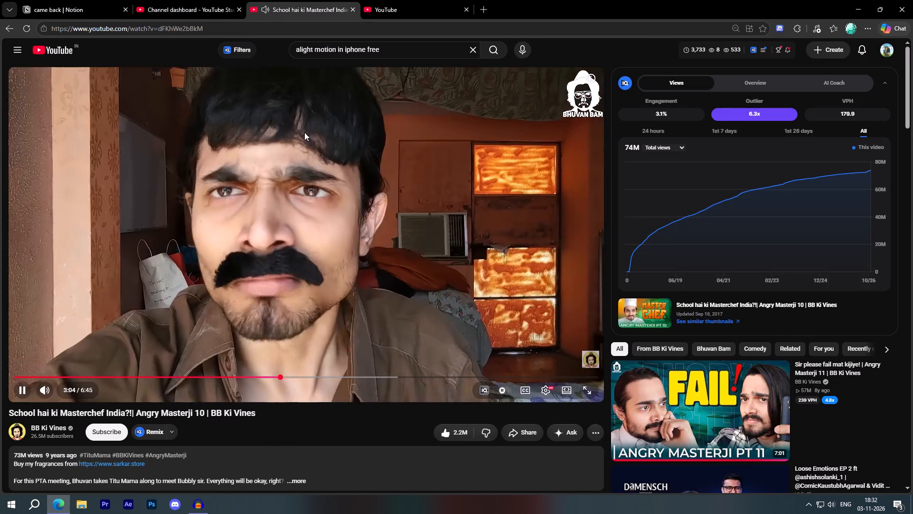
{"action": "scroll", "coordinate": [312, 240], "scroll_direction": "down", "scroll_amount": 3}
{"action": "scroll", "coordinate": [355, 394], "scroll_direction": "up", "scroll_amount": 9}
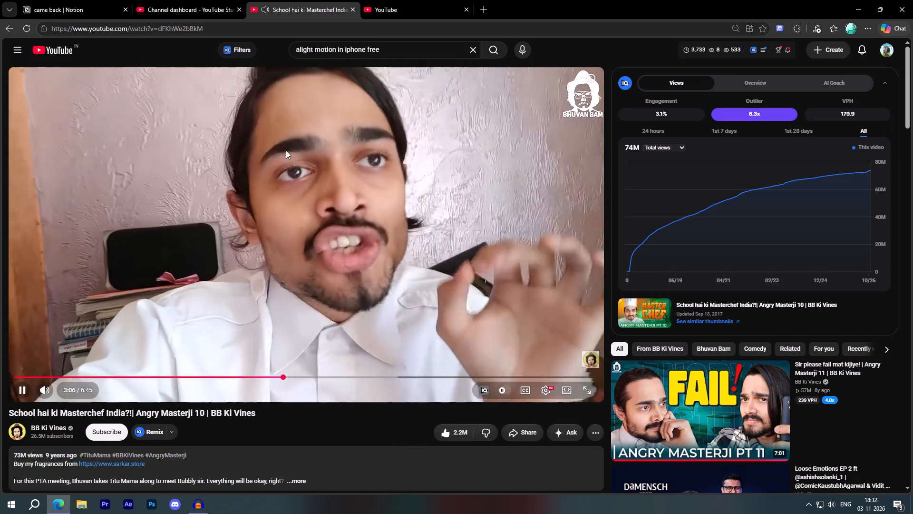
{"action": "left_click", "coordinate": [301, 173]}
{"action": "left_click", "coordinate": [301, 173]}
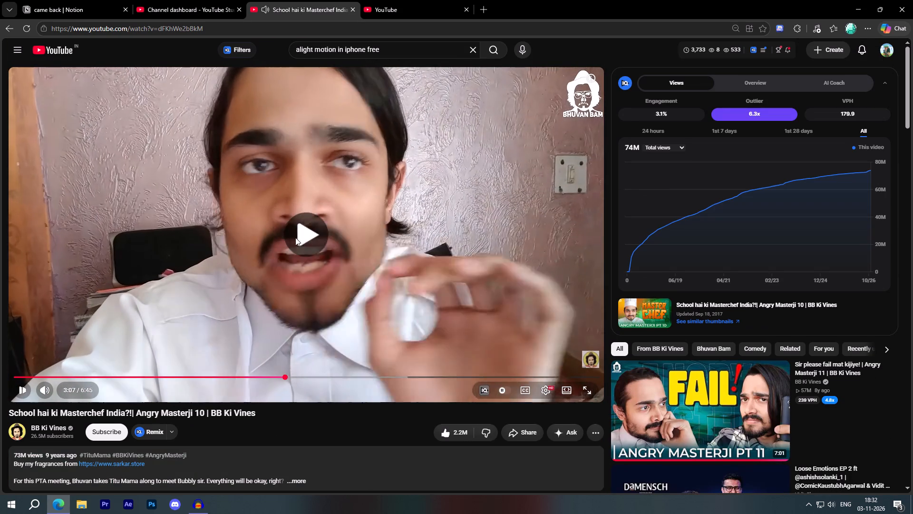
Switch back to Audacity and move its window aside to uncover part of the playing video.
{"action": "left_click", "coordinate": [203, 509]}
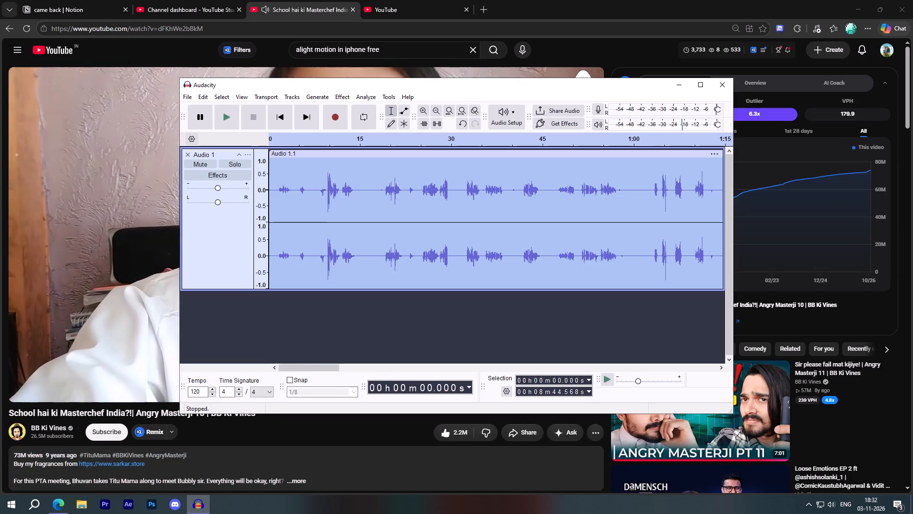
{"action": "left_click_drag", "start_coordinate": [391, 87], "coordinate": [596, 118]}
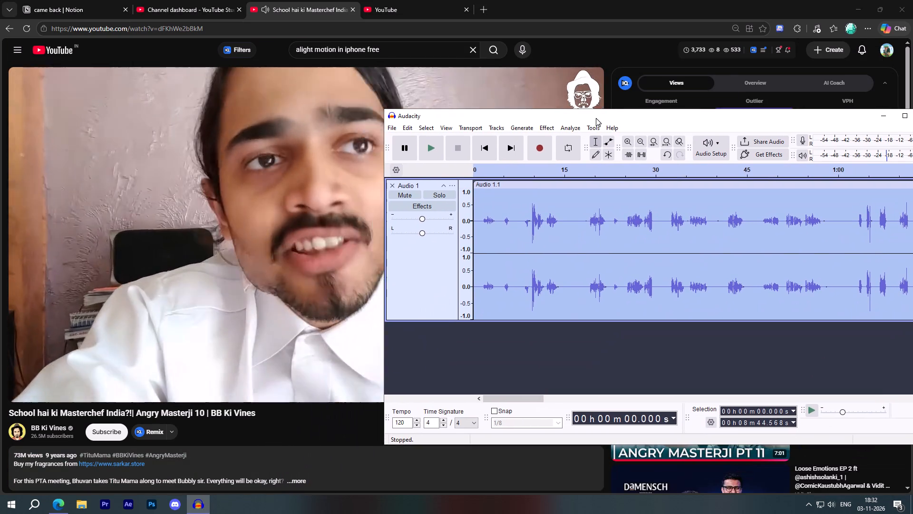
{"action": "left_click_drag", "start_coordinate": [596, 118], "coordinate": [528, 88]}
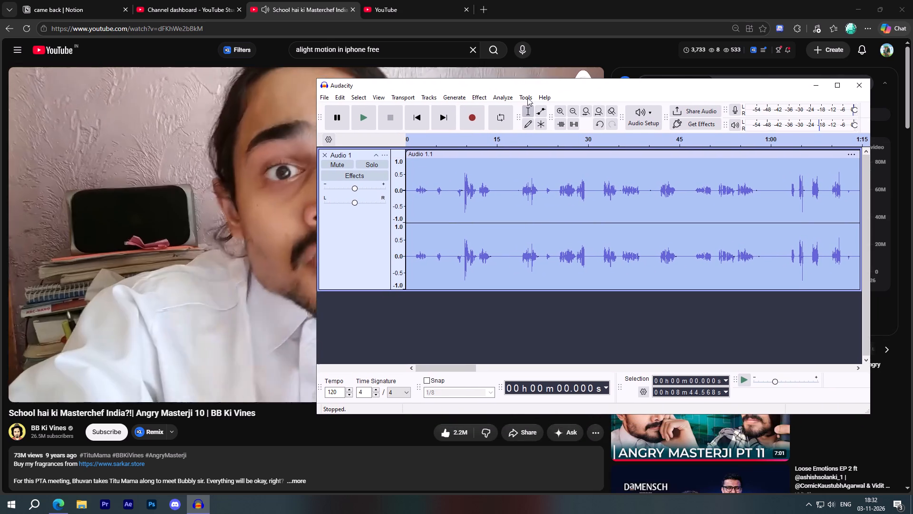
Apply Filter Curve EQ with the Treble Boost factory preset to the whole Audio 1.1 clip.
{"action": "left_click", "coordinate": [484, 329]}
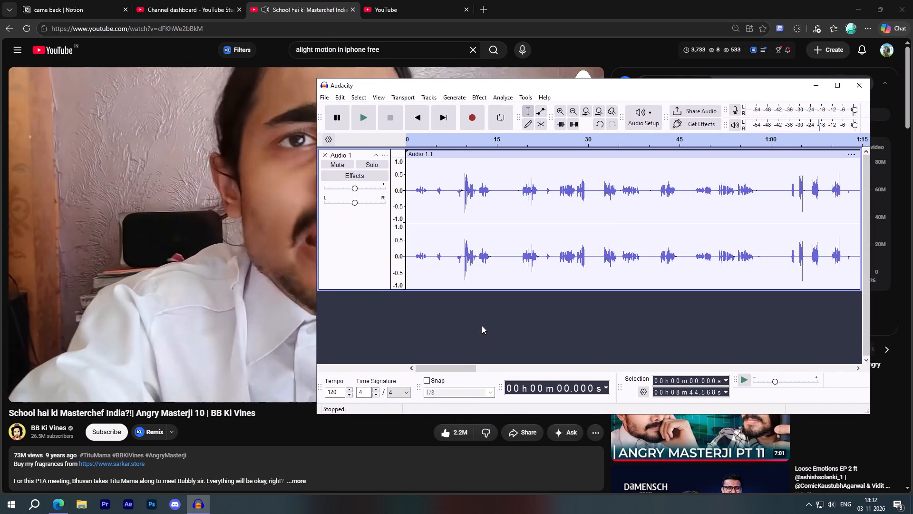
{"action": "key", "text": "ctrl+a"}
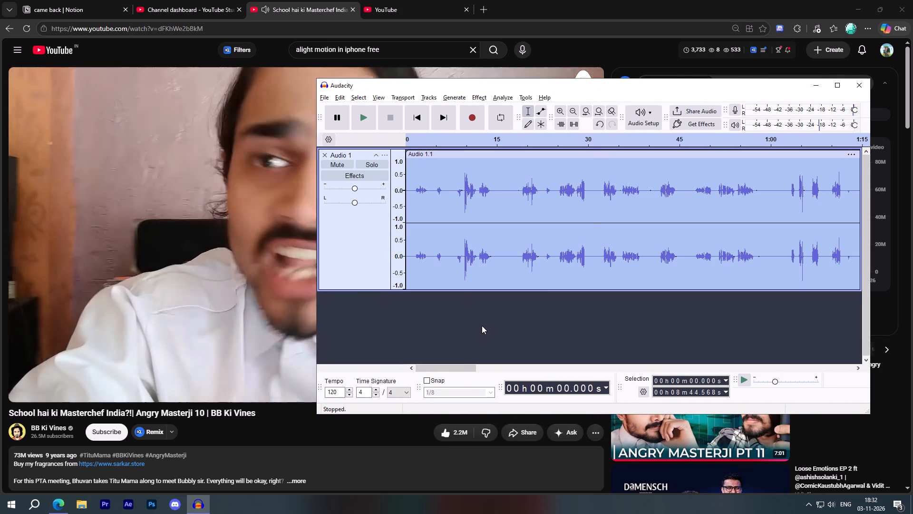
{"action": "key", "text": "alt+c"}
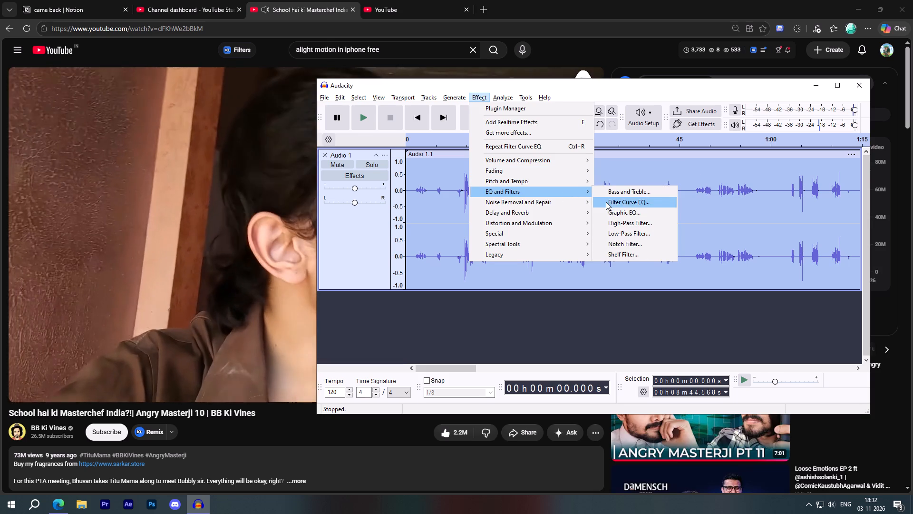
{"action": "left_click", "coordinate": [606, 202]}
{"action": "left_click", "coordinate": [412, 151]}
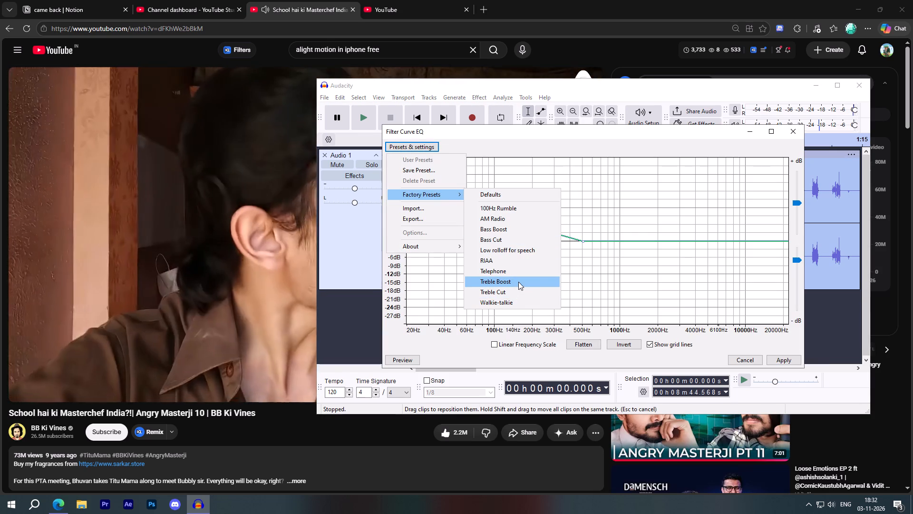
{"action": "left_click", "coordinate": [518, 282]}
{"action": "left_click", "coordinate": [781, 362]}
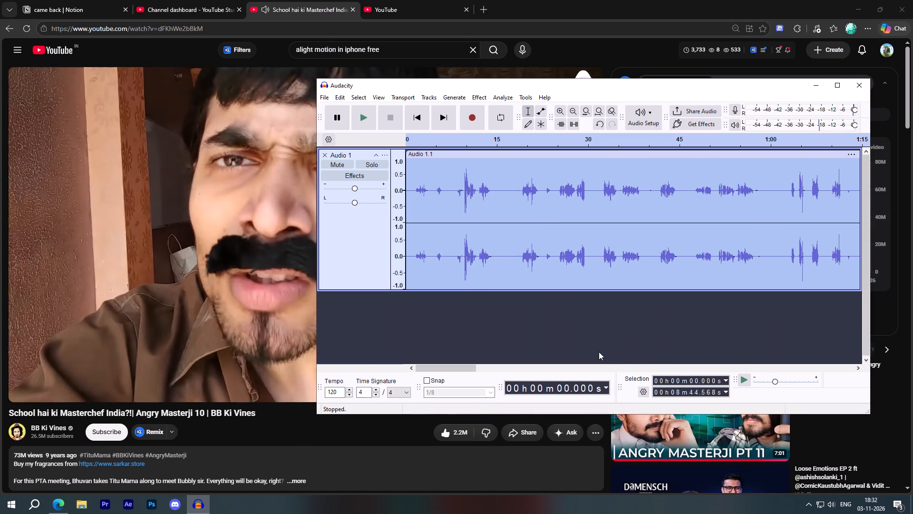
Apply Filter Curve EQ with the Low rolloff for speech factory preset to the whole Audio 1.1 clip.
{"action": "key", "text": "alt+c"}
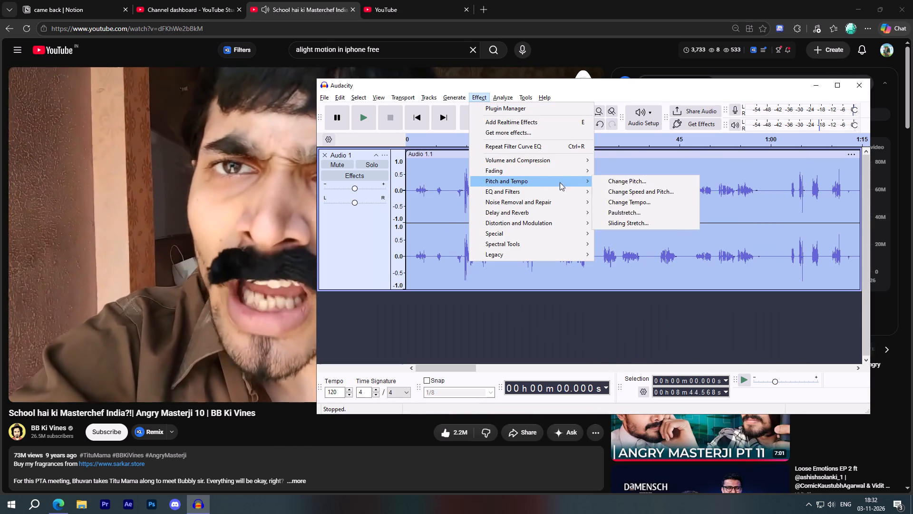
{"action": "left_click", "coordinate": [619, 202]}
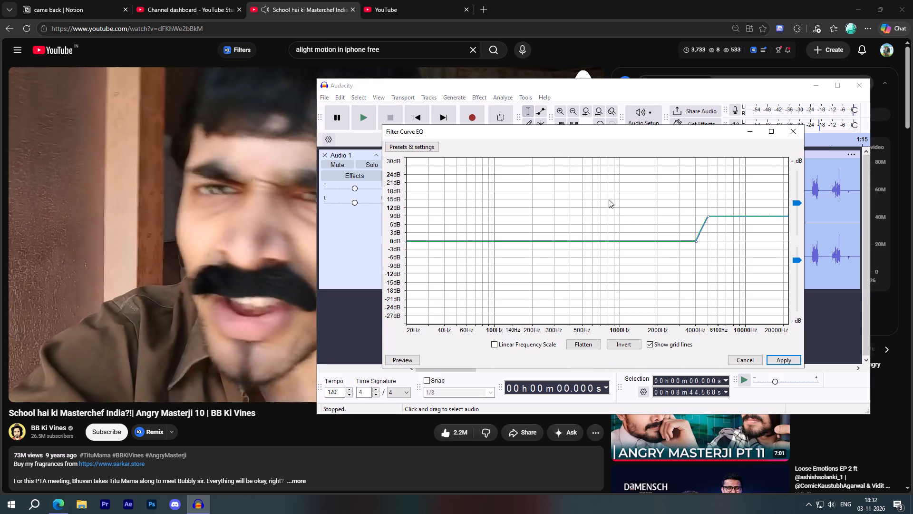
{"action": "left_click", "coordinate": [390, 146]}
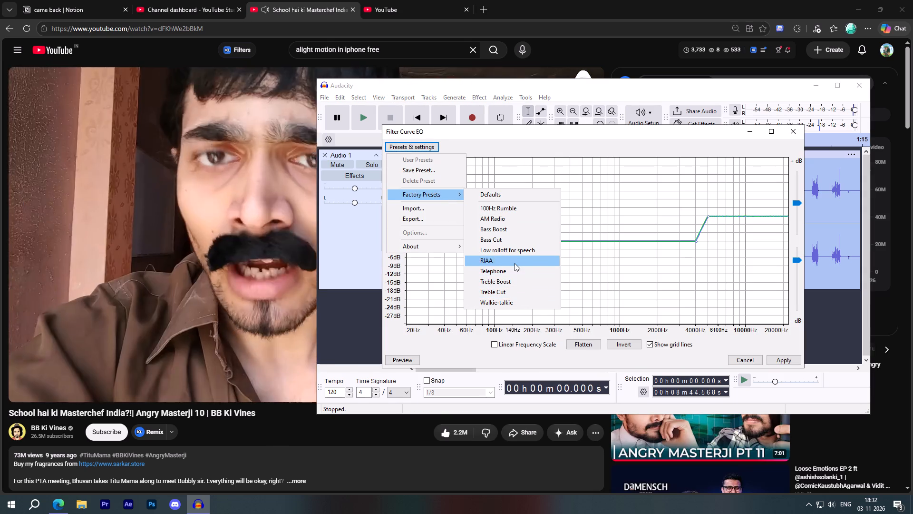
{"action": "left_click", "coordinate": [515, 252]}
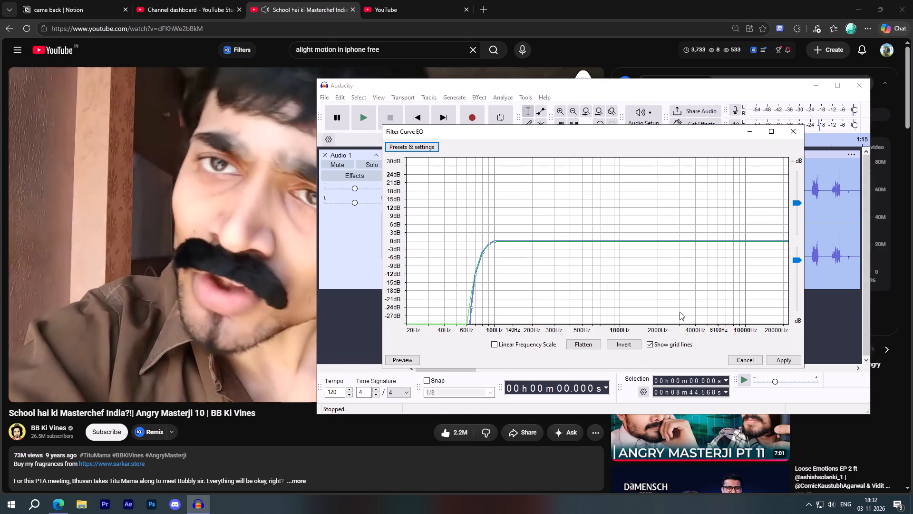
{"action": "left_click", "coordinate": [787, 359]}
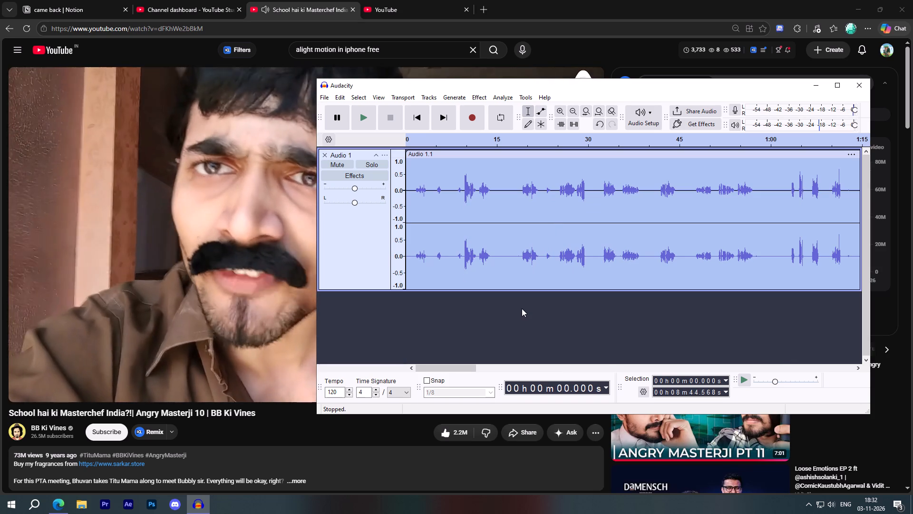
Apply the Compressor effect to the whole Audio 1.1 clip, keeping its existing settings.
{"action": "key", "text": "alt+c"}
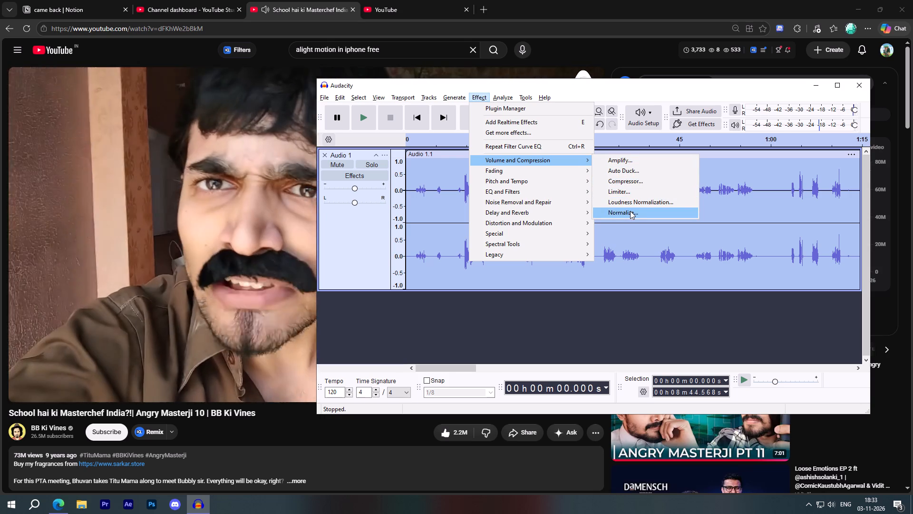
{"action": "left_click", "coordinate": [630, 183]}
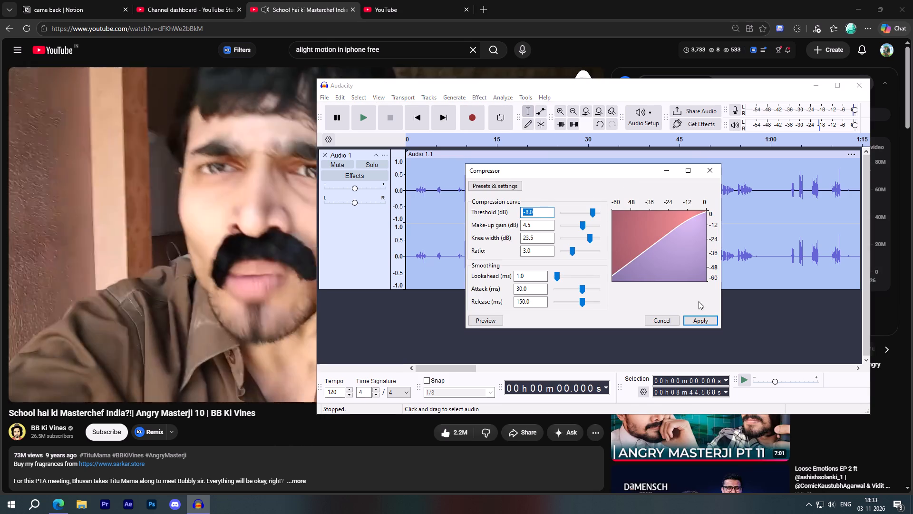
{"action": "left_click", "coordinate": [668, 287]}
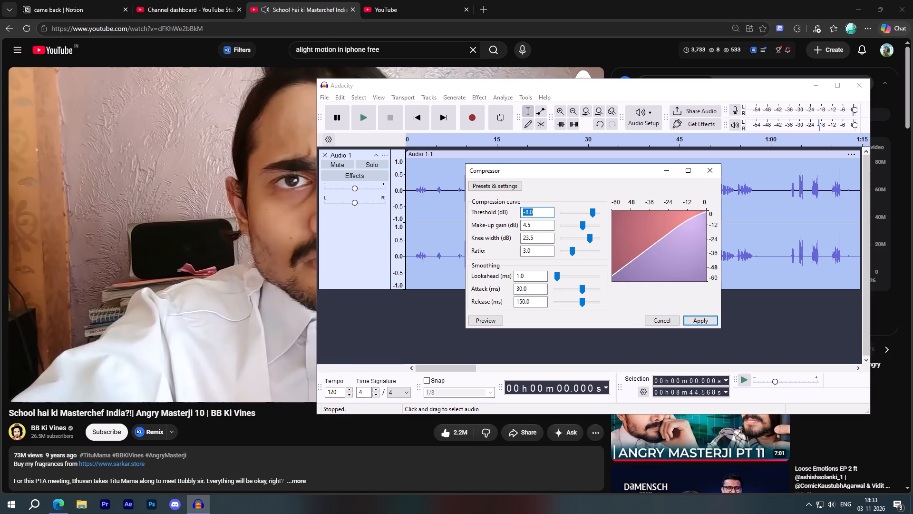
{"action": "left_click", "coordinate": [544, 211]}
{"action": "left_click", "coordinate": [709, 319]}
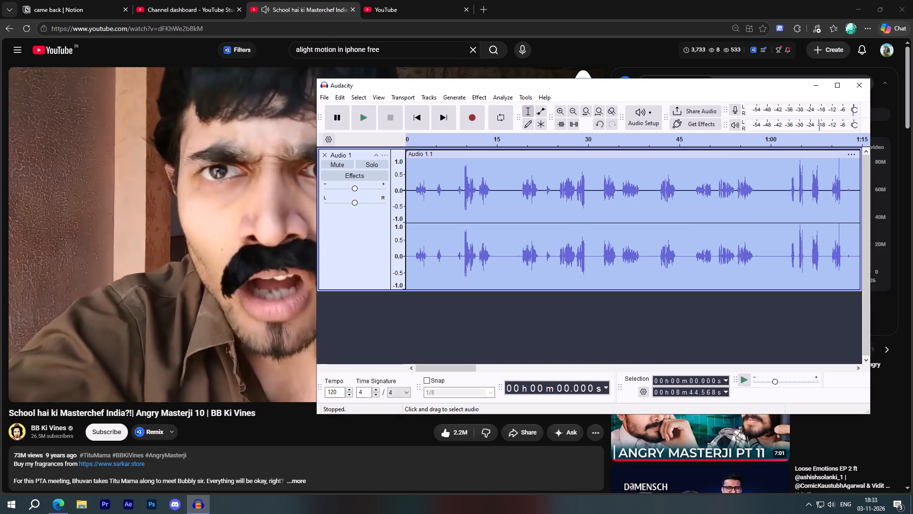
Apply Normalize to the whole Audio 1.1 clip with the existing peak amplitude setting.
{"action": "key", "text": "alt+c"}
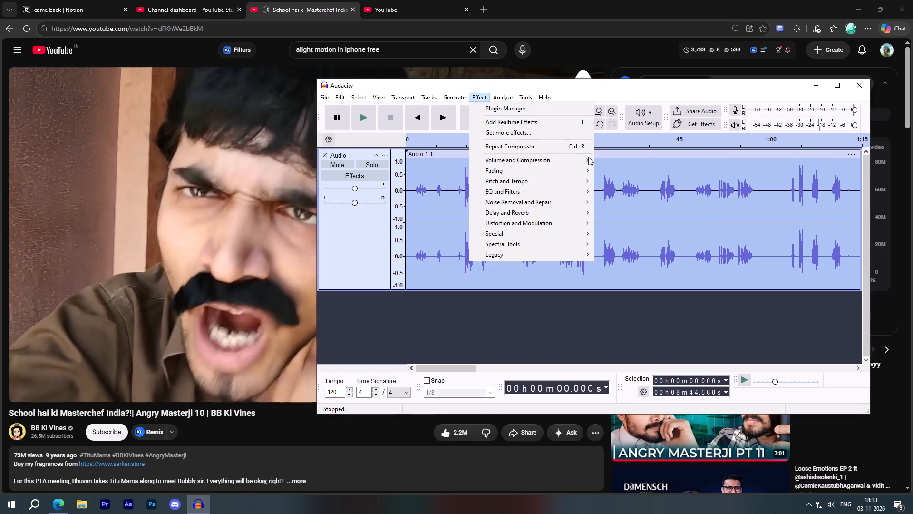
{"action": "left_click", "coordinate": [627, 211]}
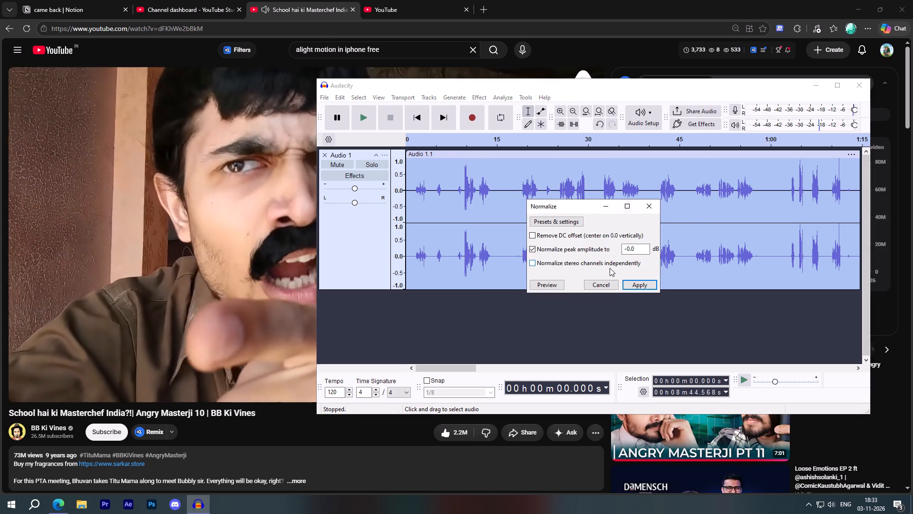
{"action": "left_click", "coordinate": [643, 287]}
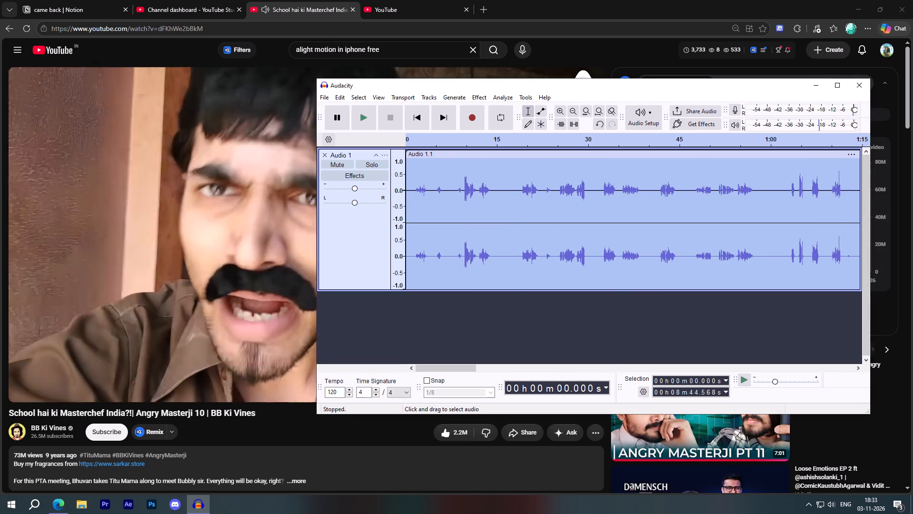
Play the normalized recording from about 8 s, skip ahead to about 18 s, and stop playback.
{"action": "left_click", "coordinate": [458, 143]}
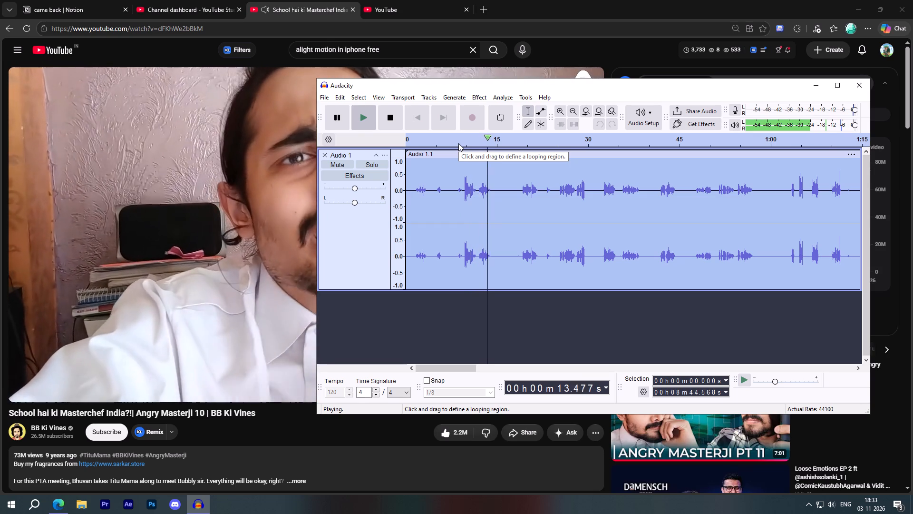
{"action": "left_click", "coordinate": [519, 144]}
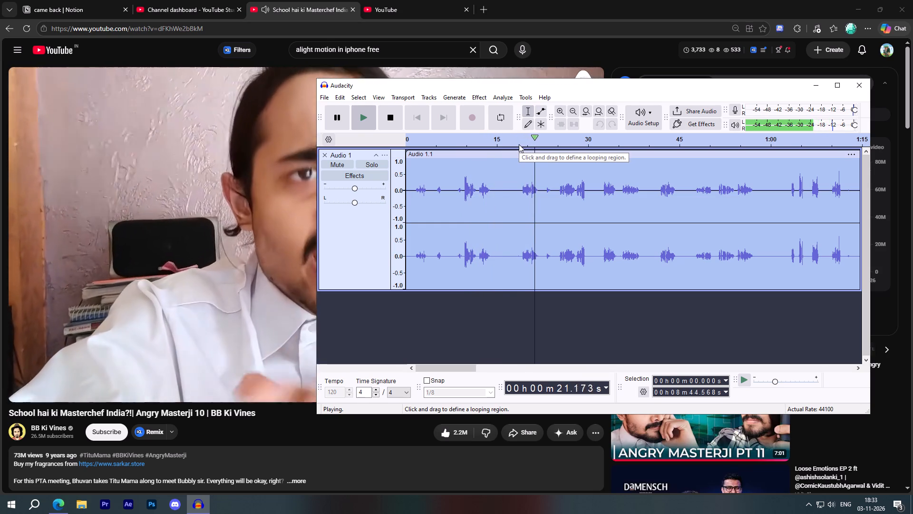
{"action": "key", "text": "space"}
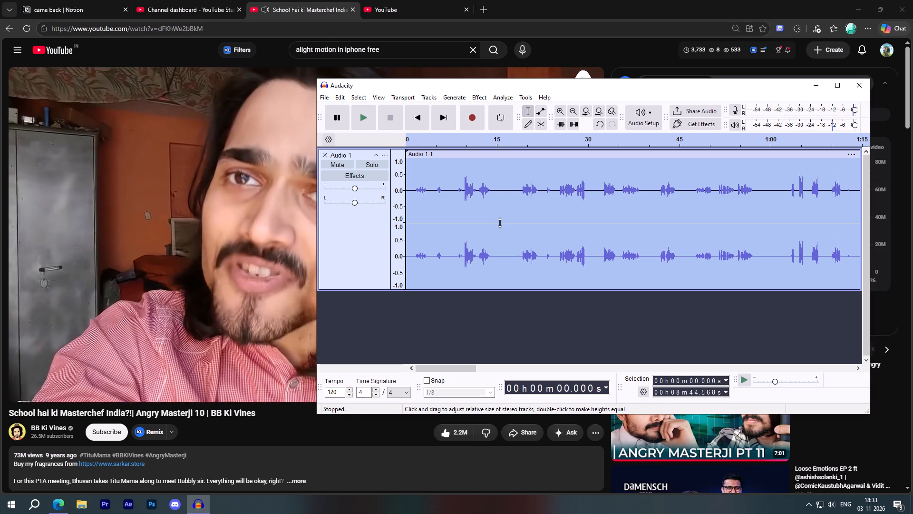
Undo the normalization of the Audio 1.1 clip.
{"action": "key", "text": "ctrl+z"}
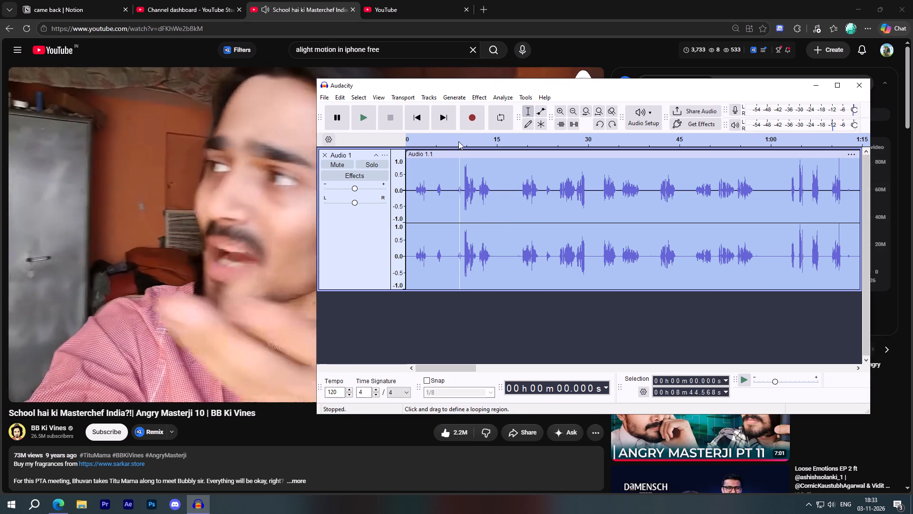
Play the compressed recording from about 8 s, skip ahead to about 19 s, and stop playback.
{"action": "left_click", "coordinate": [458, 141]}
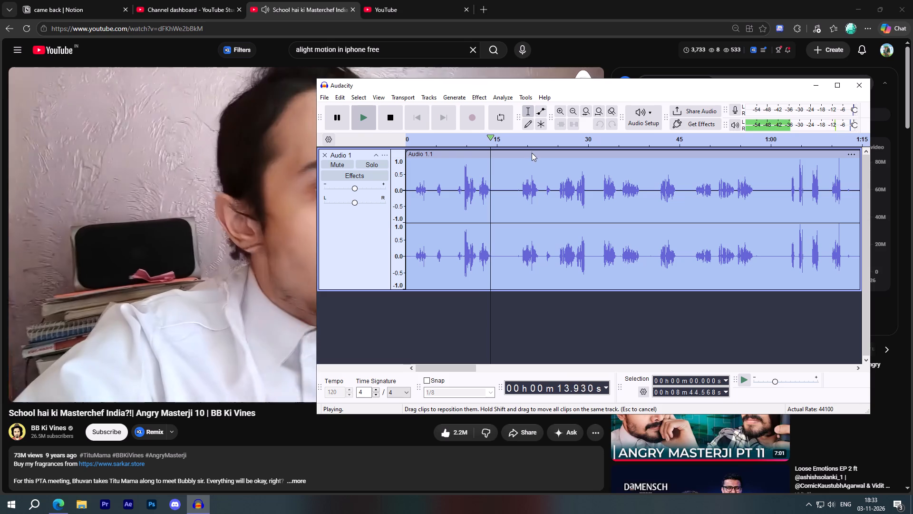
{"action": "left_click", "coordinate": [523, 145]}
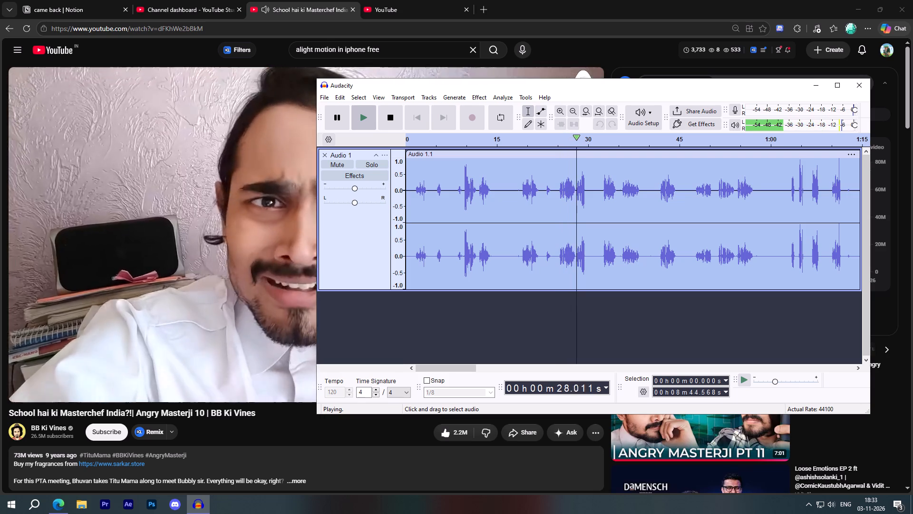
{"action": "key", "text": "space"}
Deselect the track and export the entire project to the computer as a WAV file named came back.
{"action": "left_click", "coordinate": [496, 328]}
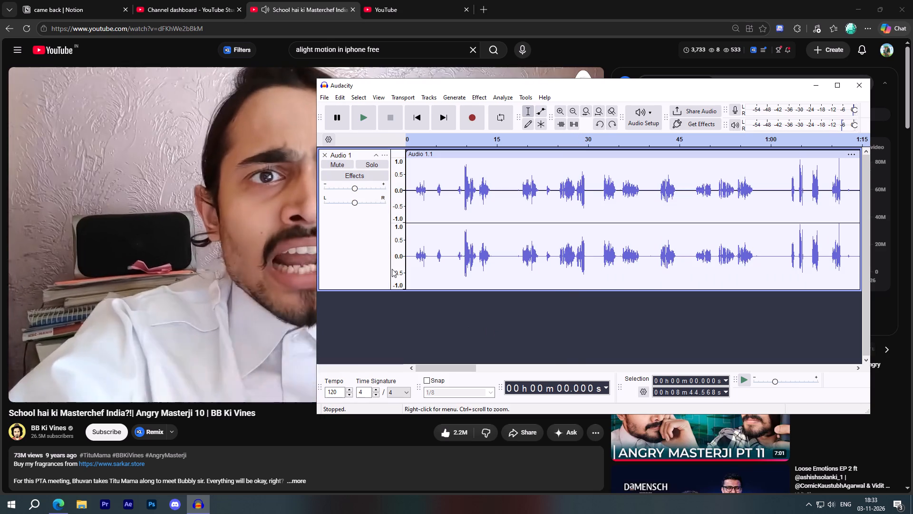
{"action": "left_click", "coordinate": [327, 99]}
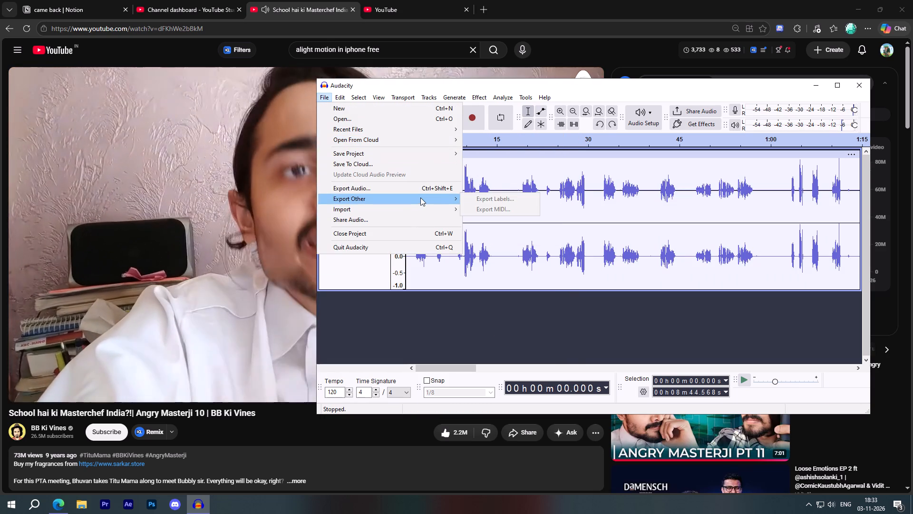
{"action": "left_click", "coordinate": [427, 189]}
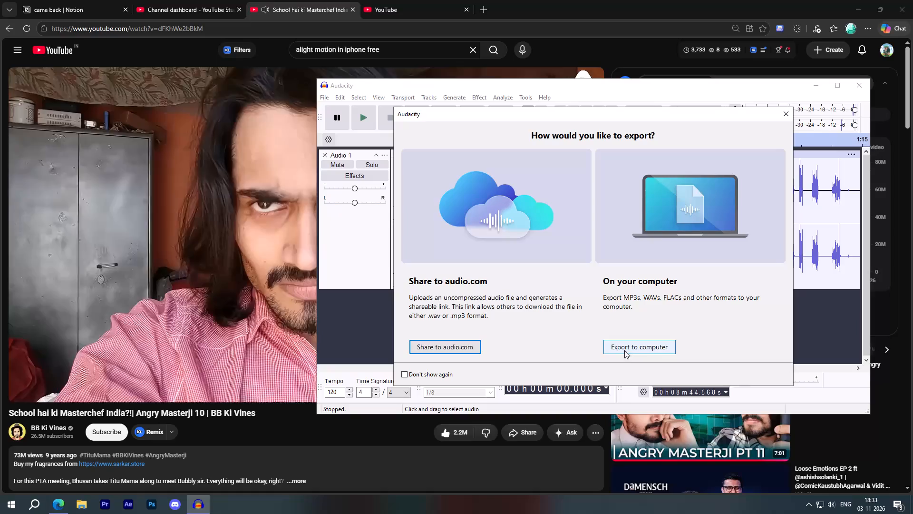
{"action": "left_click", "coordinate": [630, 347]}
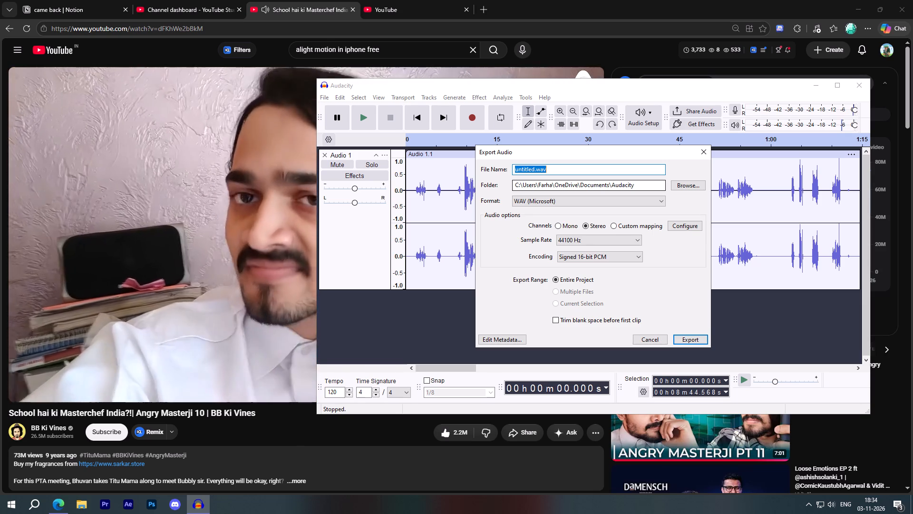
{"action": "type", "text": "came back"}
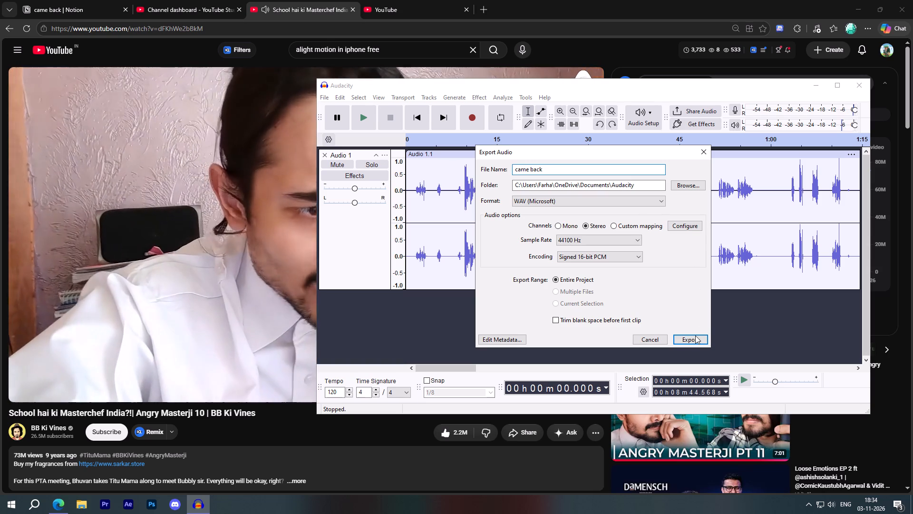
{"action": "left_click", "coordinate": [691, 345]}
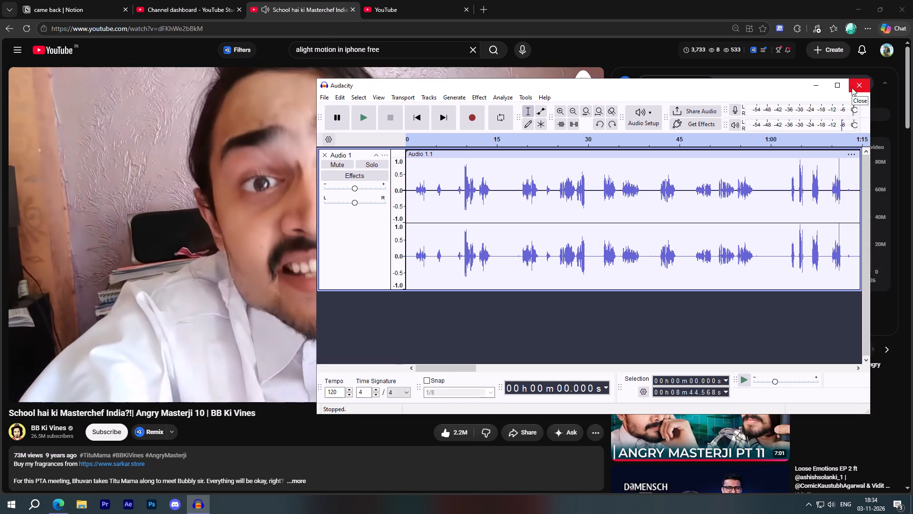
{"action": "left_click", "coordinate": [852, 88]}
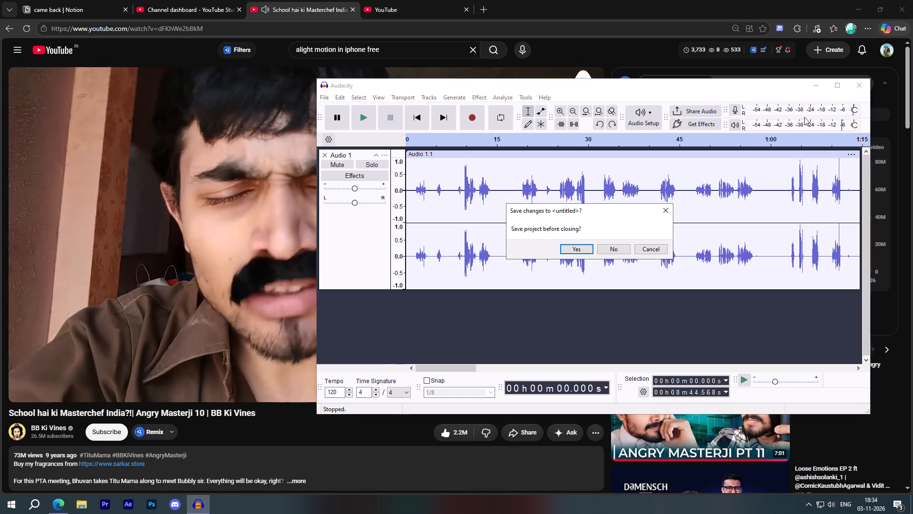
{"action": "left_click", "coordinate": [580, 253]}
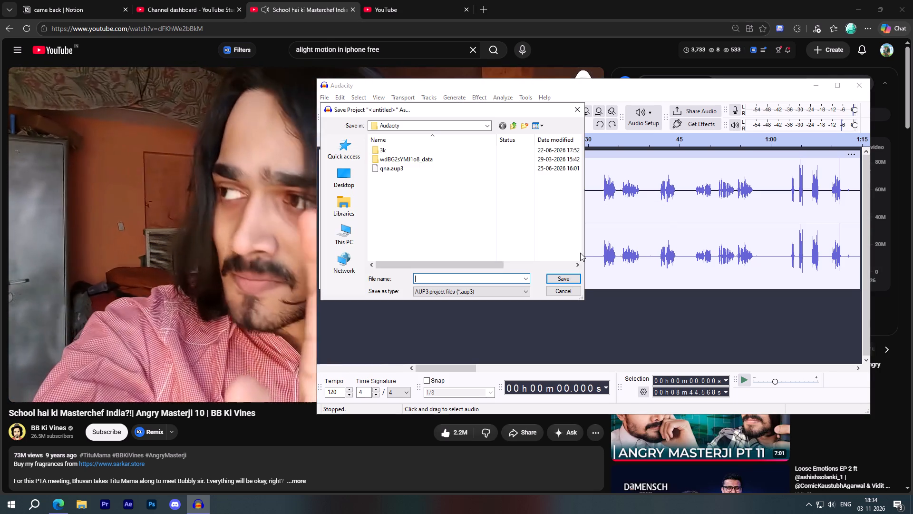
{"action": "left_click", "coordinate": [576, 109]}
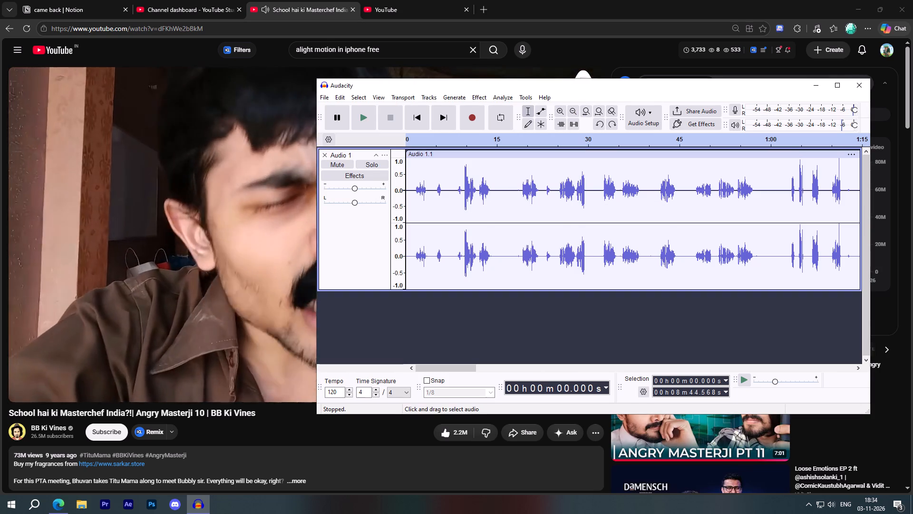
Close the Audacity project without saving its changes.
{"action": "left_click", "coordinate": [852, 83]}
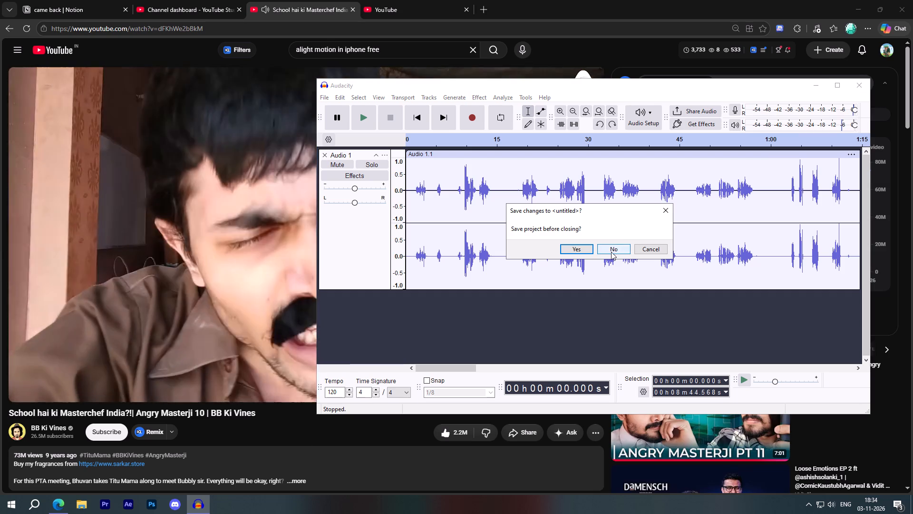
{"action": "left_click", "coordinate": [611, 252]}
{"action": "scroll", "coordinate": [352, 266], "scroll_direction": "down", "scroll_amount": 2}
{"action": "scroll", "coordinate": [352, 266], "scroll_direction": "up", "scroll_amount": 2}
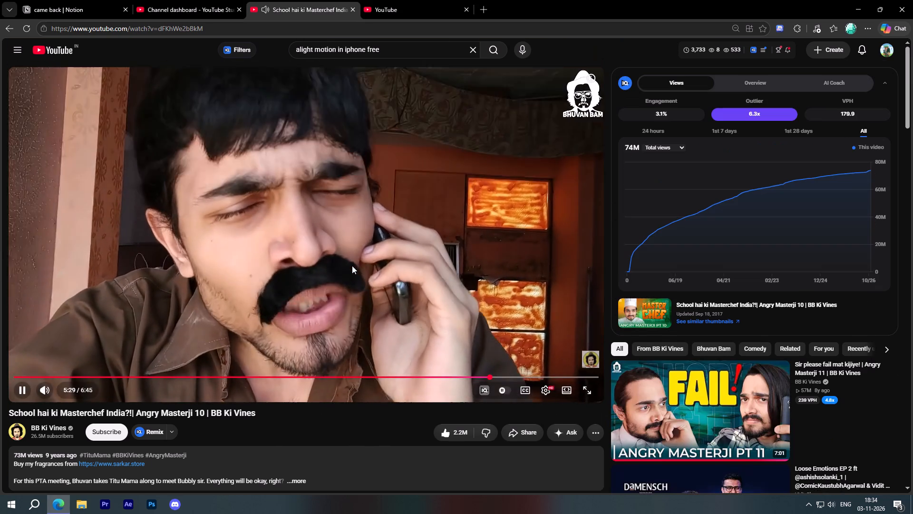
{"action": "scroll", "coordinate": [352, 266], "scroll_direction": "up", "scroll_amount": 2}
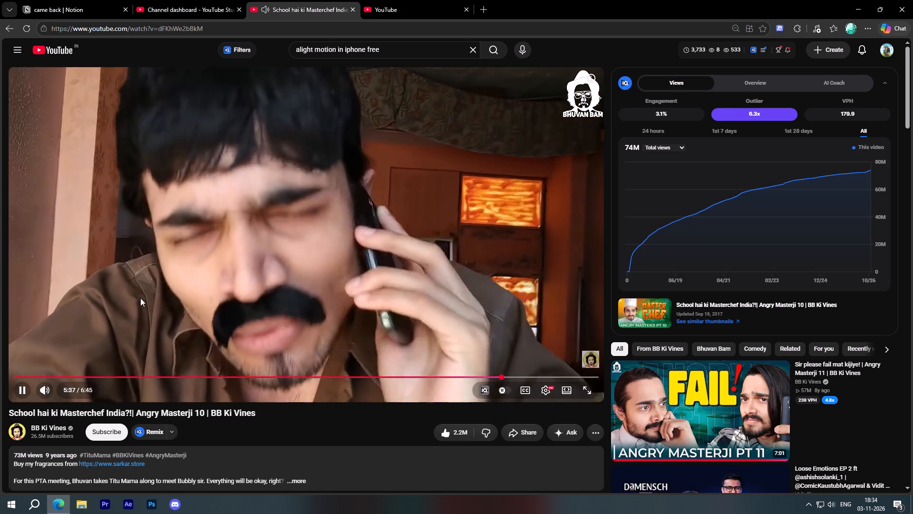
Launch Adobe Premiere Pro.
{"action": "left_click", "coordinate": [101, 504]}
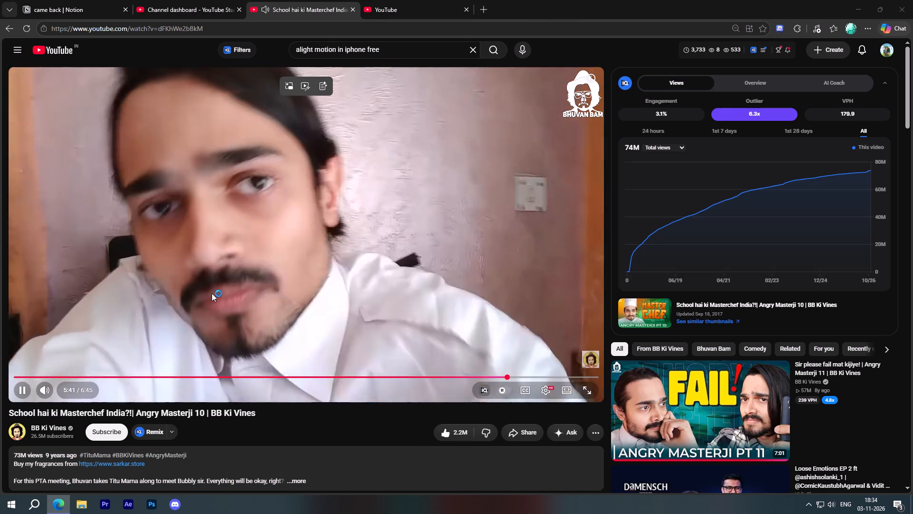
Switch the playing YouTube video to picture-in-picture, then move the floating video over the black player area and enlarge it.
{"action": "left_click", "coordinate": [286, 91]}
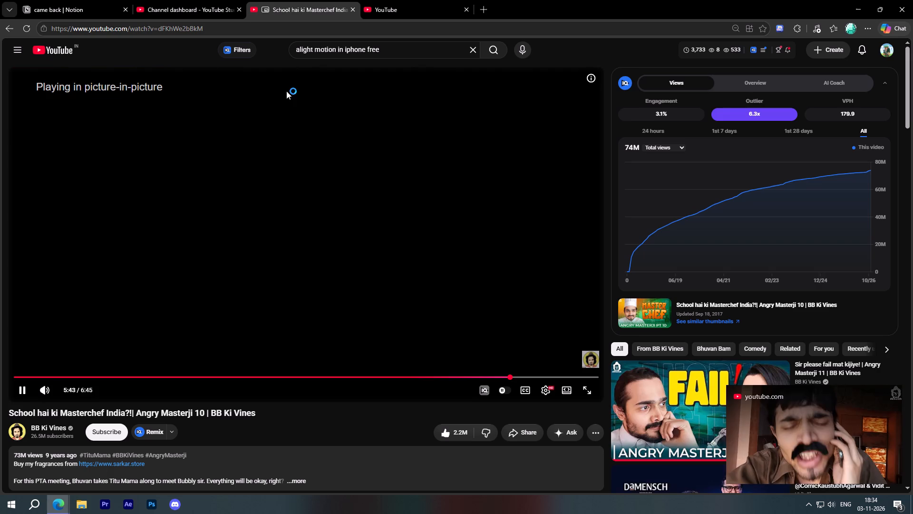
{"action": "left_click_drag", "start_coordinate": [787, 395], "coordinate": [693, 252]}
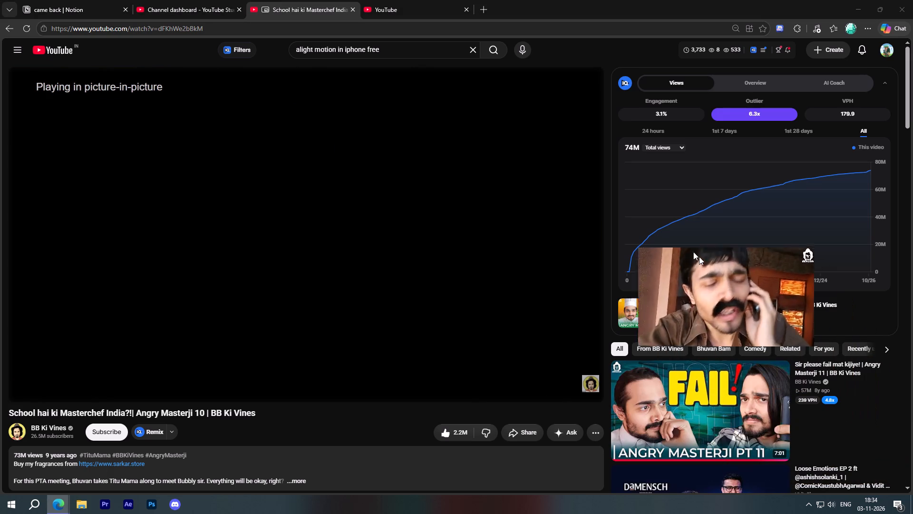
{"action": "left_click_drag", "start_coordinate": [693, 252], "coordinate": [221, 146]}
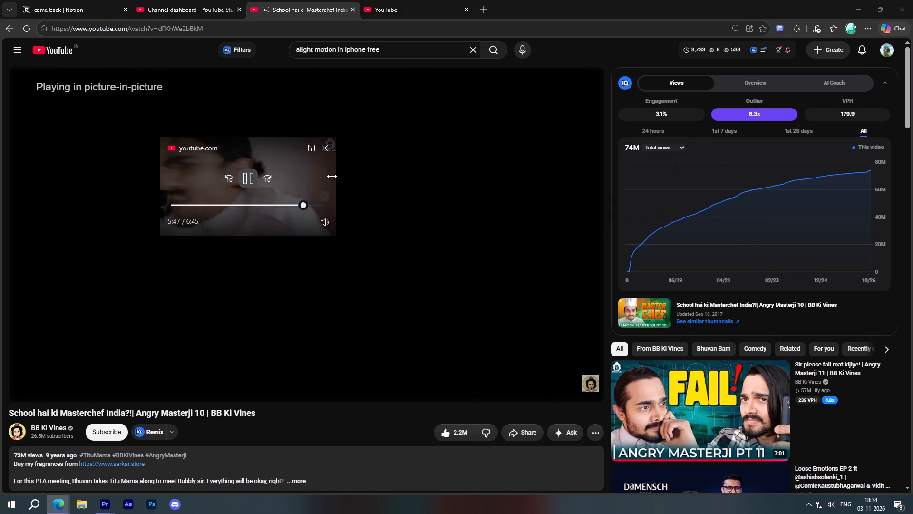
{"action": "left_click_drag", "start_coordinate": [334, 177], "coordinate": [418, 179]}
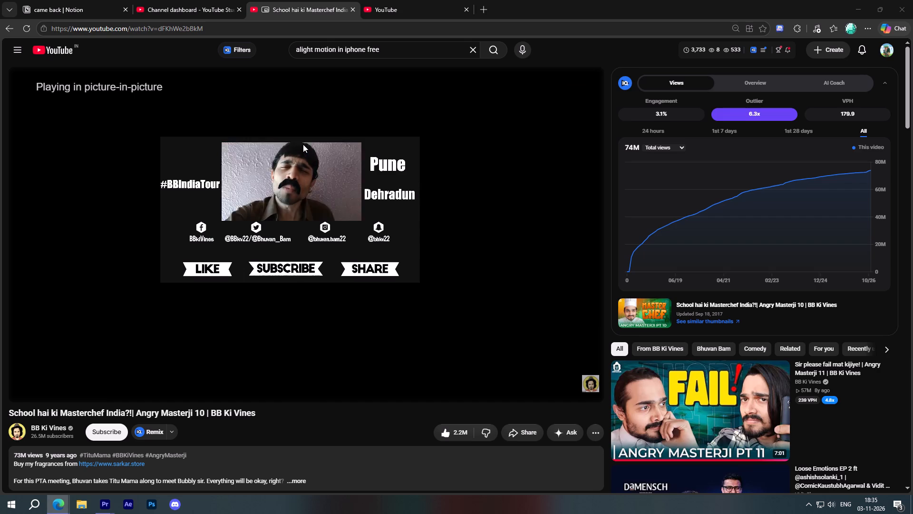
Open the recommended video Sir please fail mat kijiye! | Angry Masterji 11.
{"action": "left_click", "coordinate": [732, 403]}
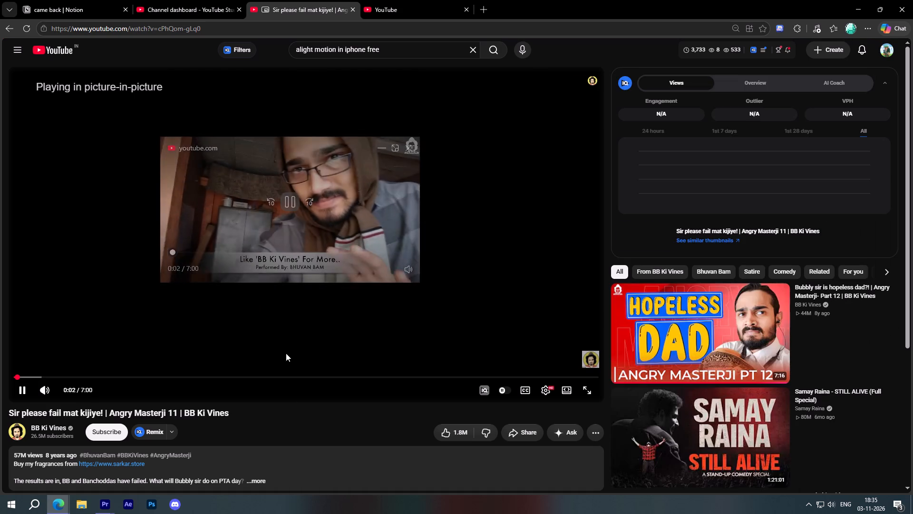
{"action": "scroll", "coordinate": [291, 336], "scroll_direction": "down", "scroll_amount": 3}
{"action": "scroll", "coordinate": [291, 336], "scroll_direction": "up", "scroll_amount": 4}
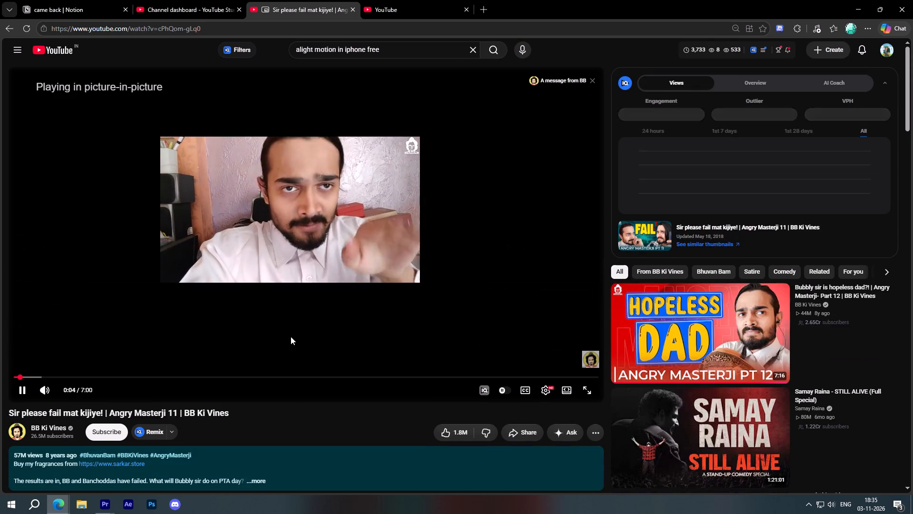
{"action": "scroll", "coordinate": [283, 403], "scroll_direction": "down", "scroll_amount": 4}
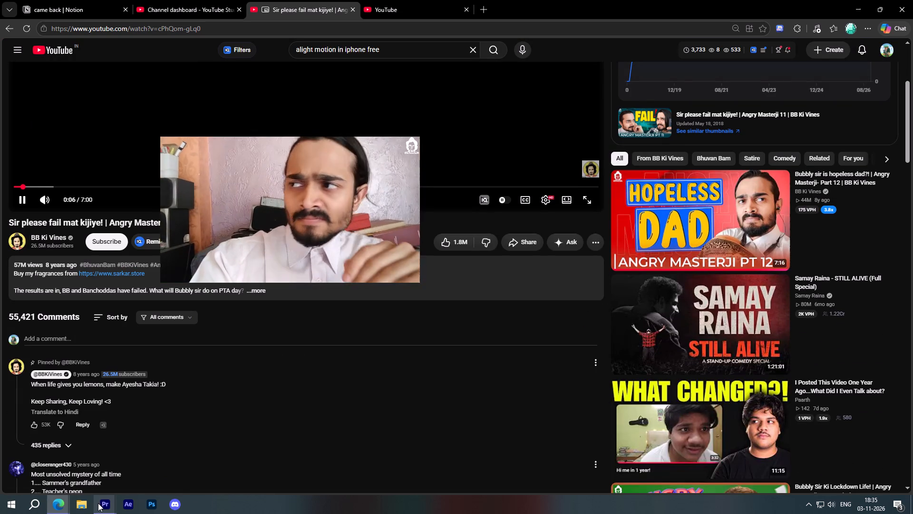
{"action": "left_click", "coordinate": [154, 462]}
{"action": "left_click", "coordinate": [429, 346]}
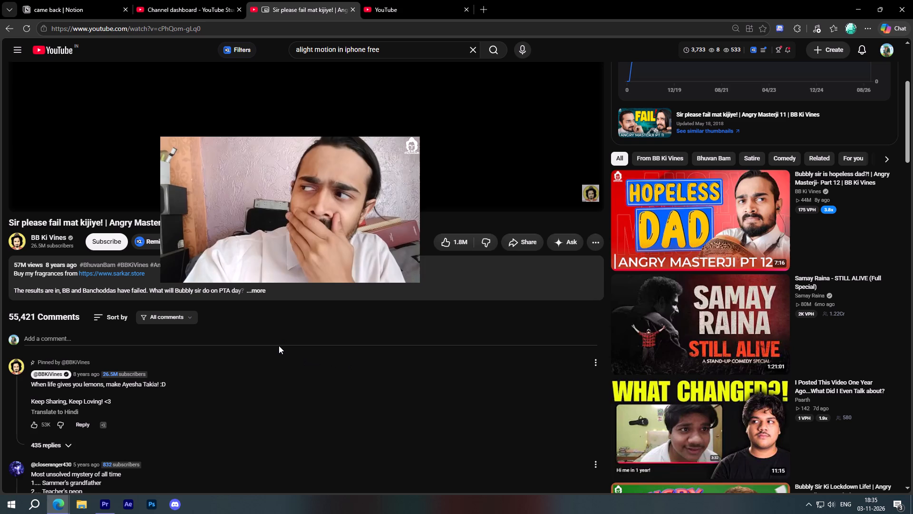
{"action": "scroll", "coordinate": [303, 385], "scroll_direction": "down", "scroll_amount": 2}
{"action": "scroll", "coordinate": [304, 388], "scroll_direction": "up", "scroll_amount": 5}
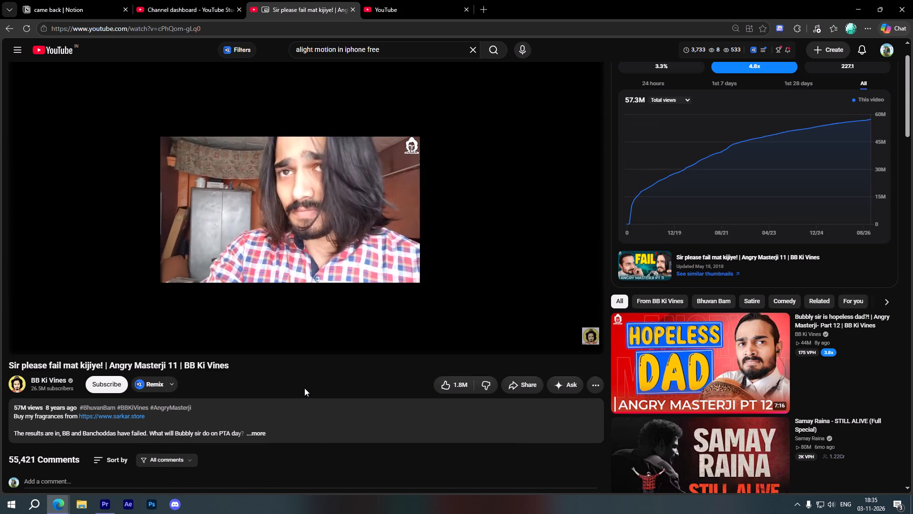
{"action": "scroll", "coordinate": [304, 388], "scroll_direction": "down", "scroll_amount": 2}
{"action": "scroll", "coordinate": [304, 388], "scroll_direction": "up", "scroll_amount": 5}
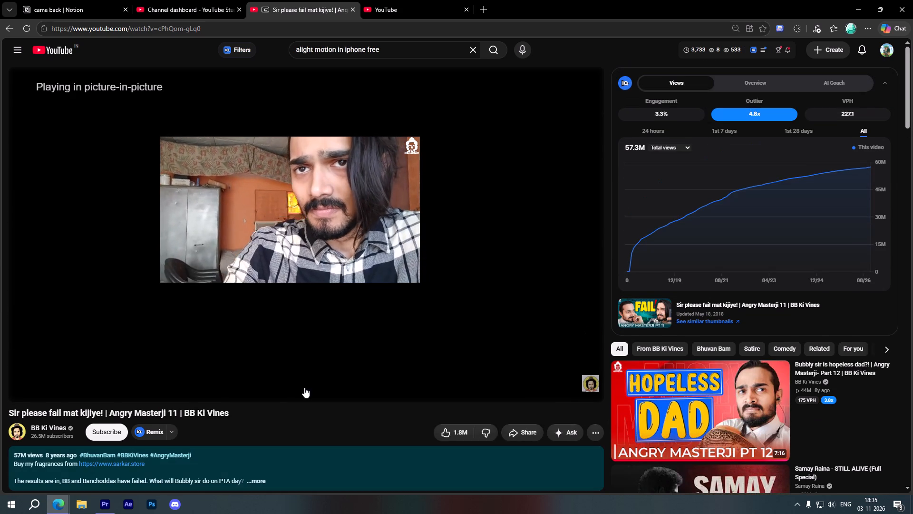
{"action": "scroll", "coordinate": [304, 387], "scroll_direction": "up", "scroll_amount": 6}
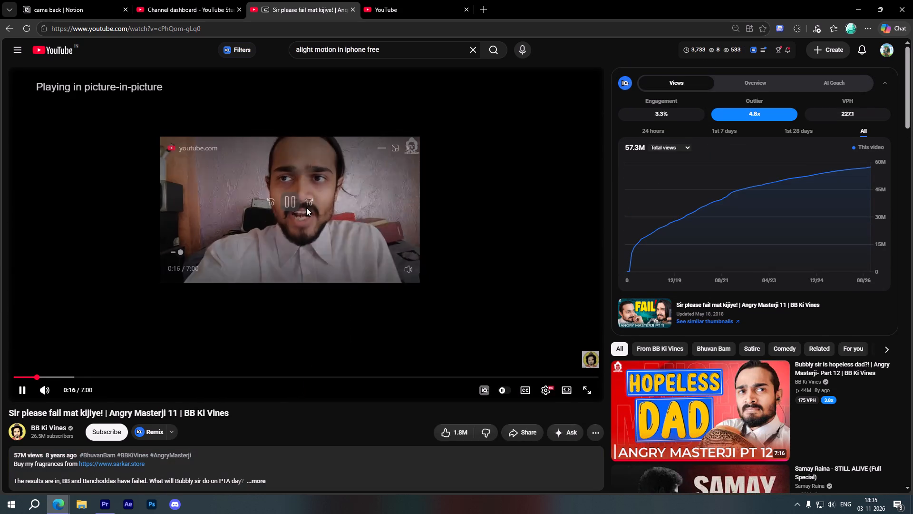
Switch to Adobe Premiere Pro and move the floating video up near the top edge of the screen.
{"action": "left_click", "coordinate": [109, 507]}
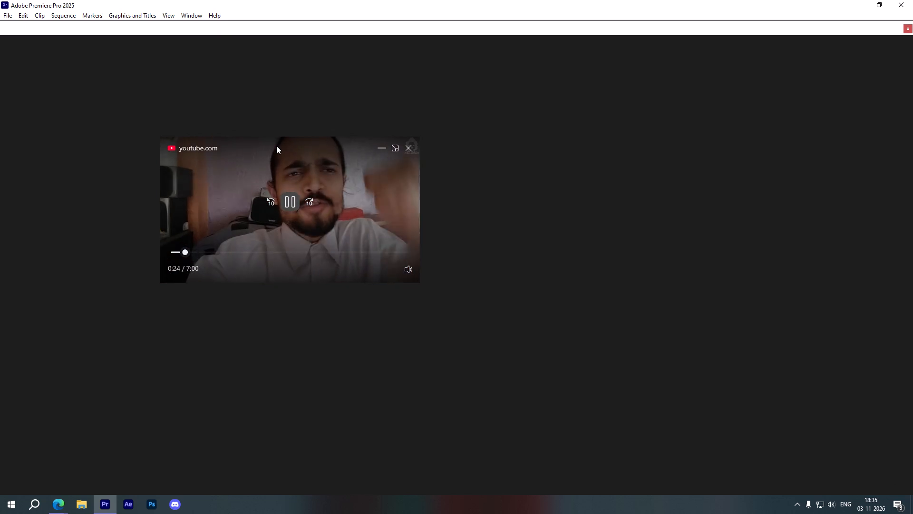
{"action": "left_click_drag", "start_coordinate": [276, 146], "coordinate": [485, 22]}
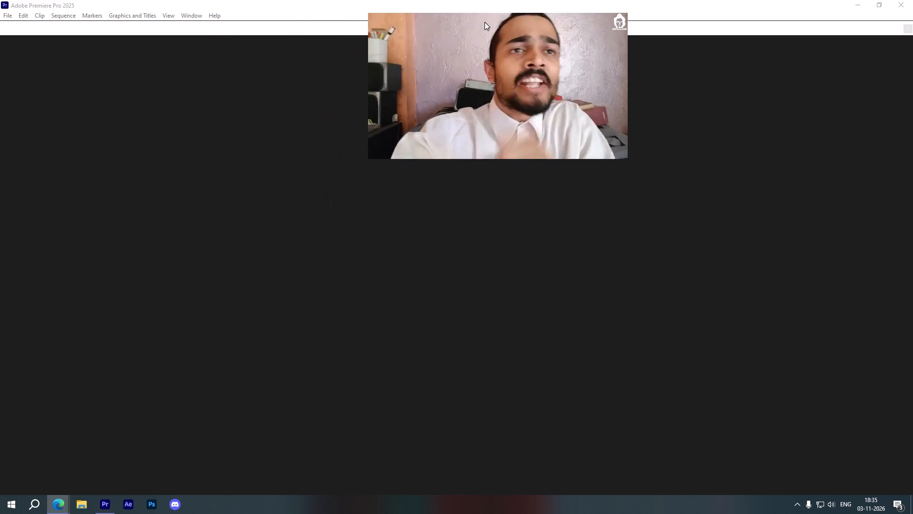
{"action": "left_click_drag", "start_coordinate": [485, 22], "coordinate": [508, 26]}
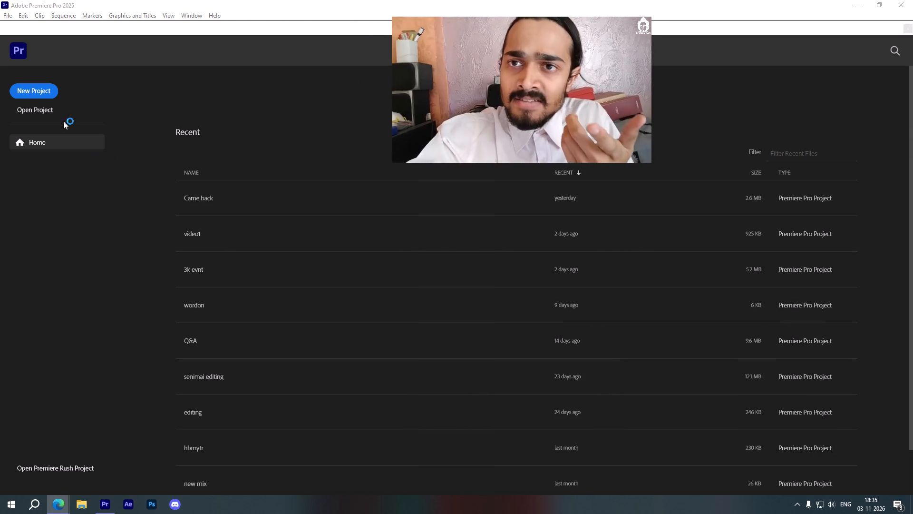
Create a new project named cameback in the default location with no template.
{"action": "left_click", "coordinate": [43, 90]}
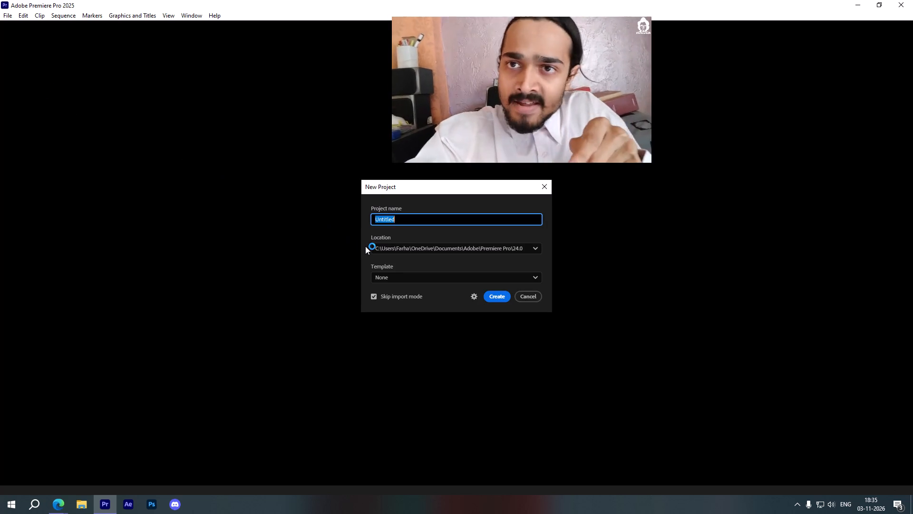
{"action": "type", "text": "cameb"}
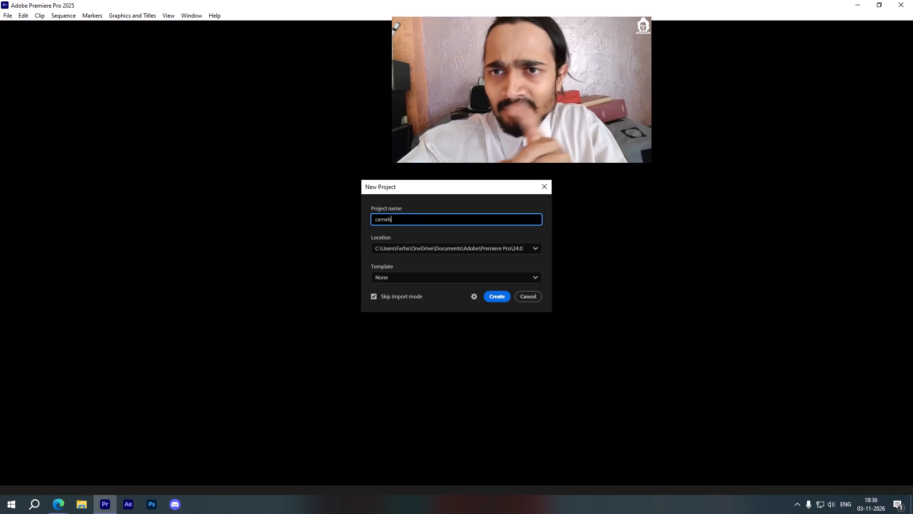
{"action": "type", "text": "ac"}
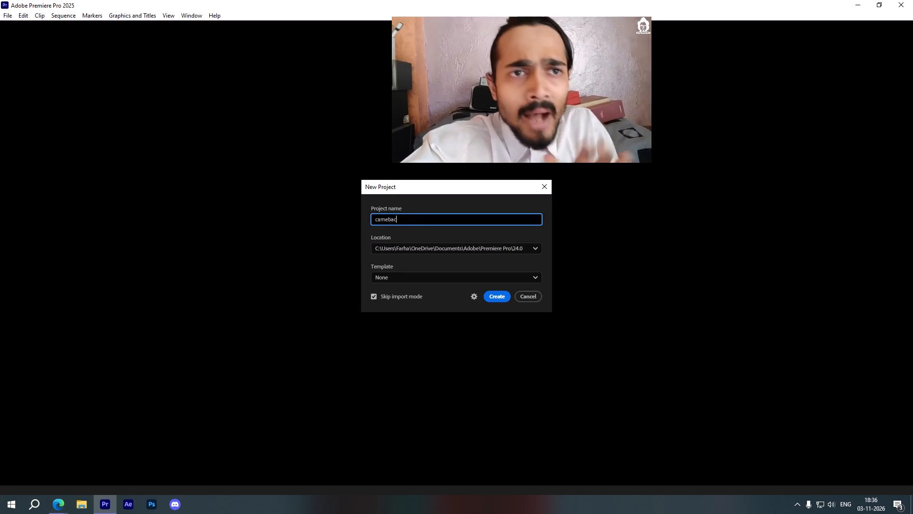
{"action": "key", "text": "k"}
{"action": "left_click", "coordinate": [491, 298]}
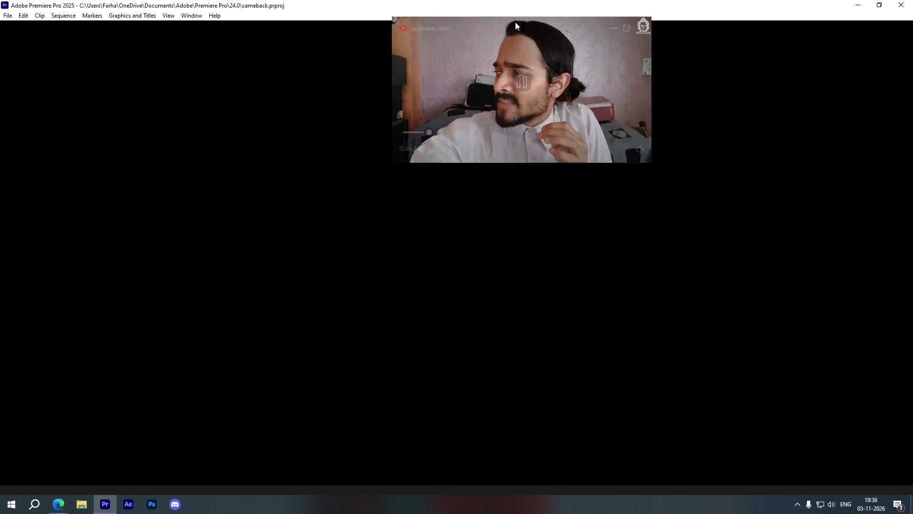
Nudge the floating video slightly further up, closer to the top edge of the screen.
{"action": "left_click_drag", "start_coordinate": [515, 23], "coordinate": [500, 18]}
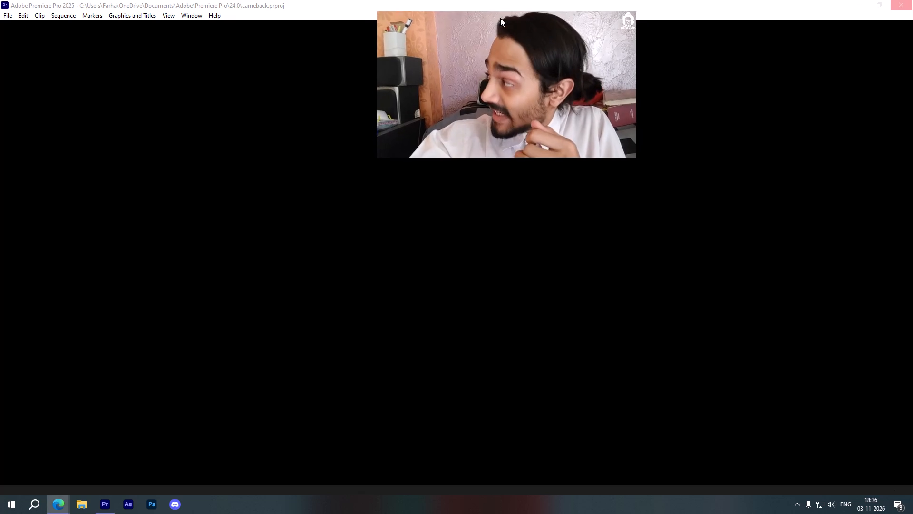
{"action": "left_click_drag", "start_coordinate": [500, 18], "coordinate": [501, 15]}
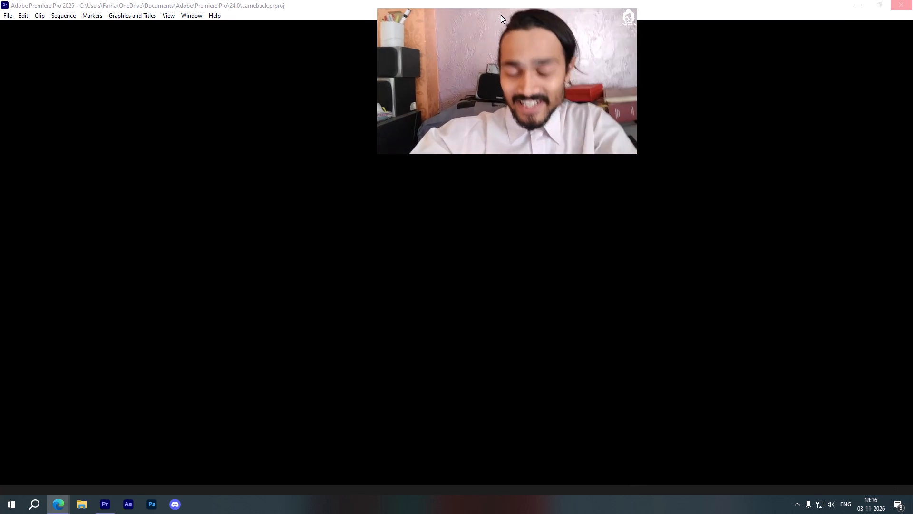
{"action": "left_click_drag", "start_coordinate": [501, 15], "coordinate": [499, 15]}
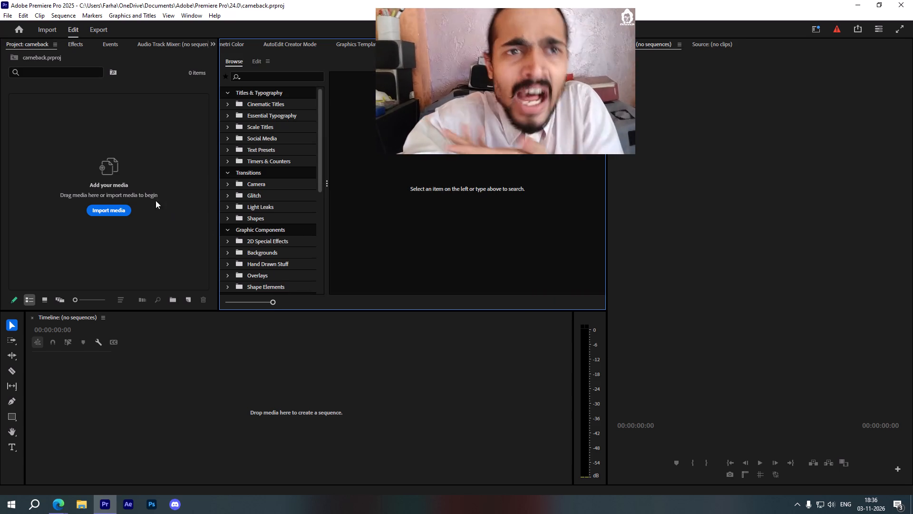
Import the audio file came back.wav from the Audacity folder in Documents into the cameback project.
{"action": "left_click", "coordinate": [126, 240]}
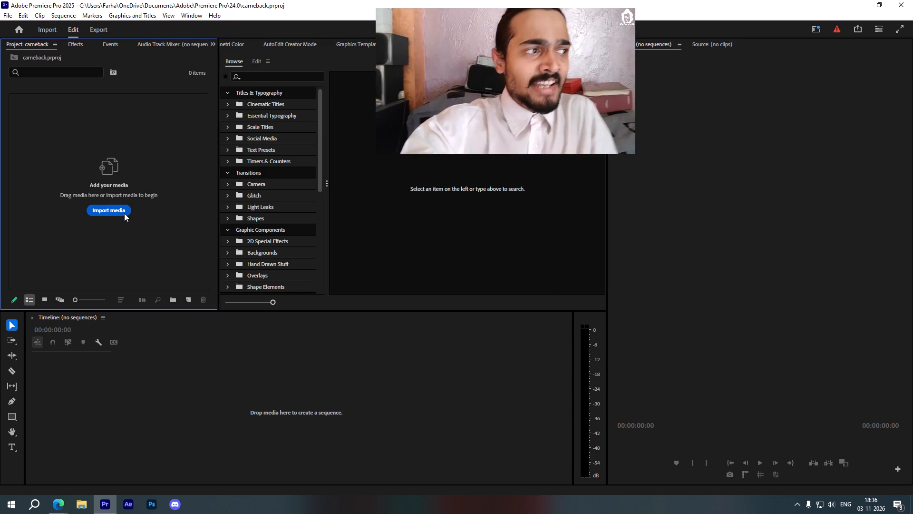
{"action": "left_click", "coordinate": [124, 213]}
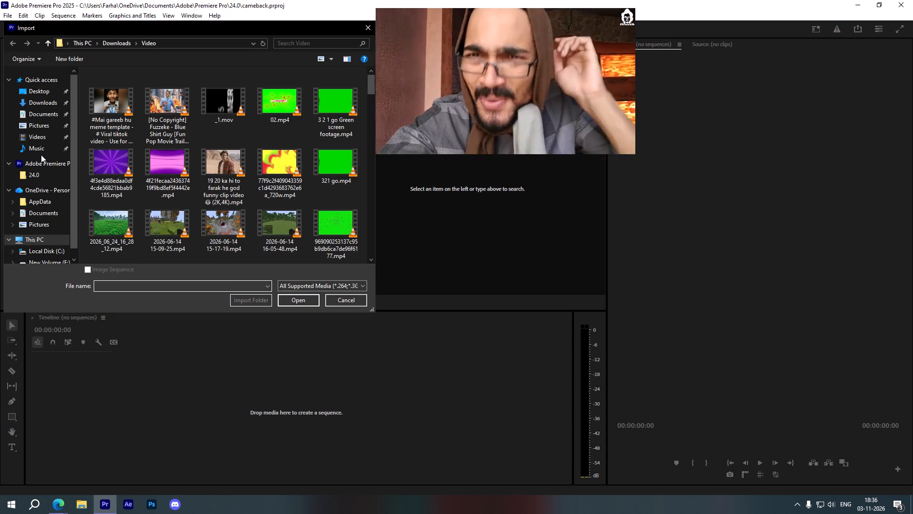
{"action": "scroll", "coordinate": [41, 155], "scroll_direction": "up", "scroll_amount": 2}
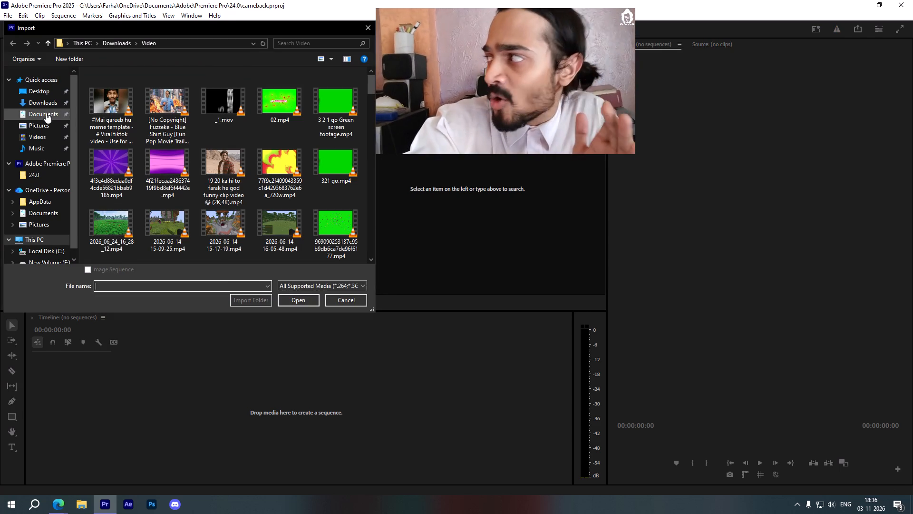
{"action": "left_click", "coordinate": [39, 112]}
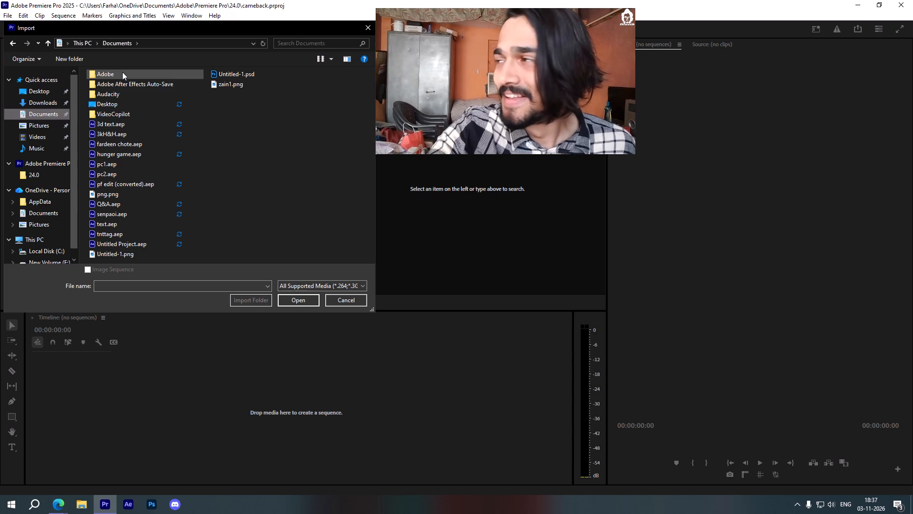
{"action": "scroll", "coordinate": [124, 184], "scroll_direction": "down", "scroll_amount": 2}
{"action": "scroll", "coordinate": [124, 184], "scroll_direction": "up", "scroll_amount": 3}
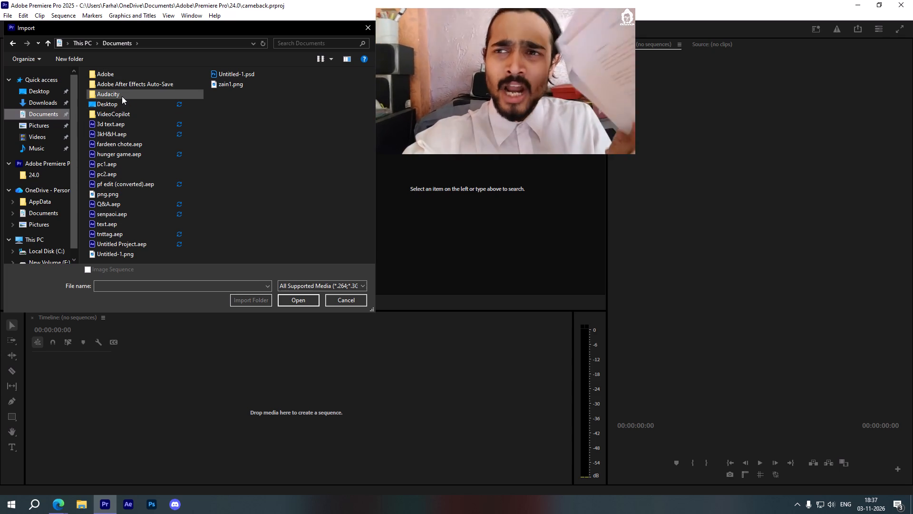
{"action": "double_click", "coordinate": [124, 91]}
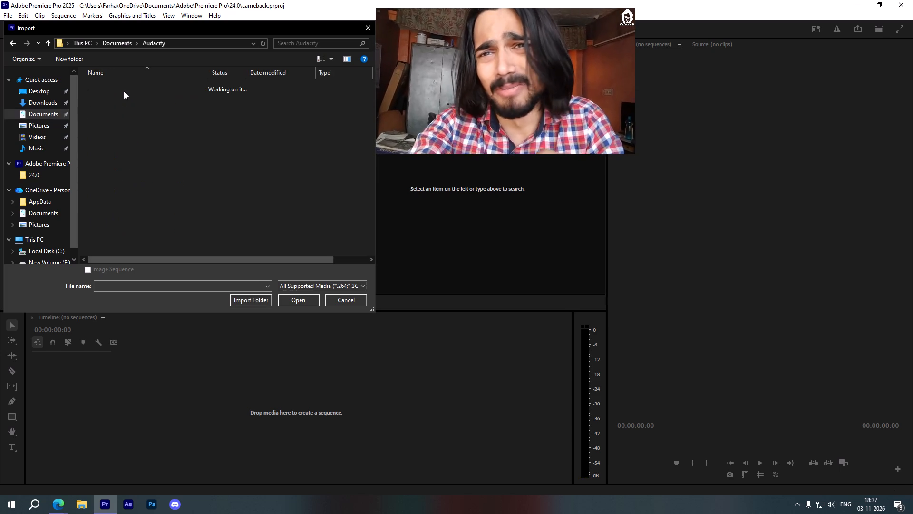
{"action": "scroll", "coordinate": [131, 208], "scroll_direction": "down", "scroll_amount": 1}
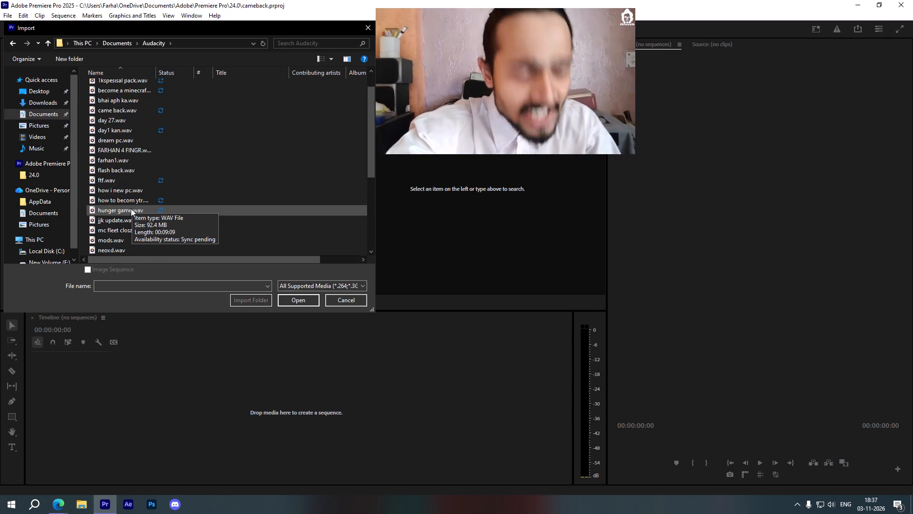
{"action": "scroll", "coordinate": [131, 208], "scroll_direction": "down", "scroll_amount": 1}
{"action": "scroll", "coordinate": [137, 216], "scroll_direction": "up", "scroll_amount": 4}
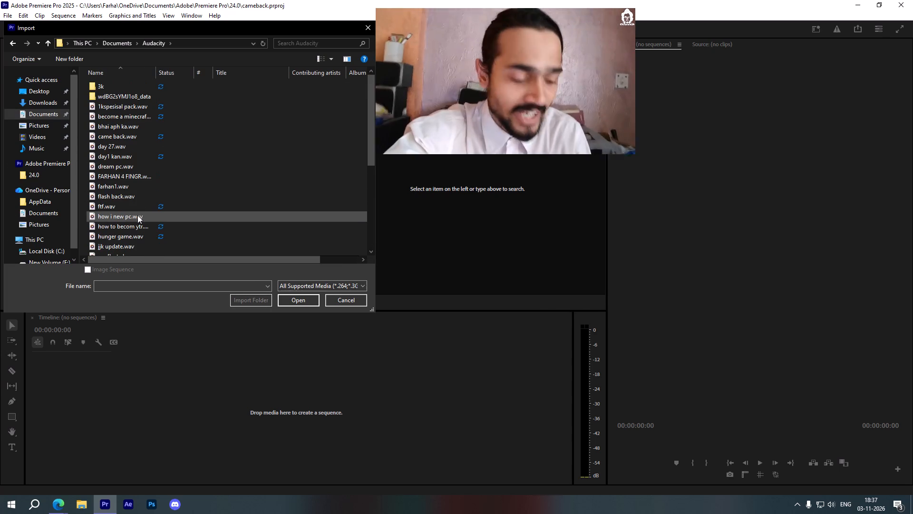
{"action": "scroll", "coordinate": [131, 107], "scroll_direction": "down", "scroll_amount": 3}
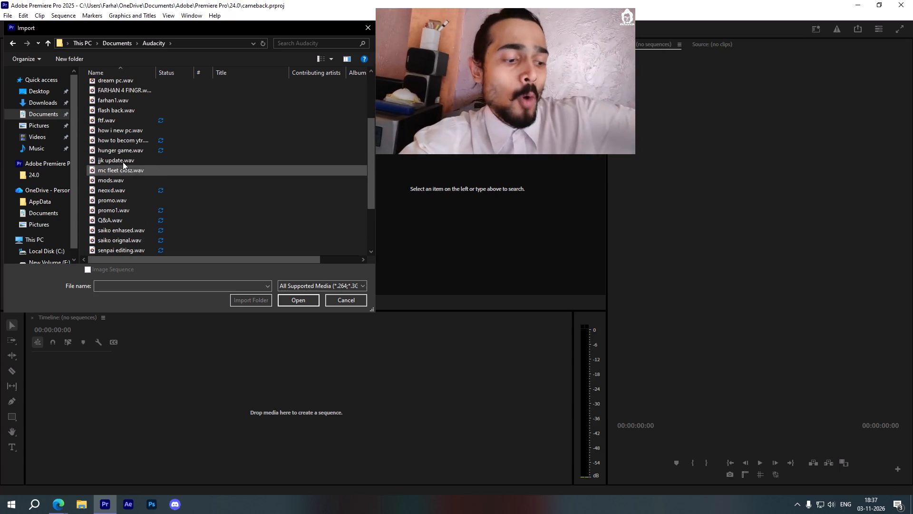
{"action": "scroll", "coordinate": [126, 187], "scroll_direction": "up", "scroll_amount": 2}
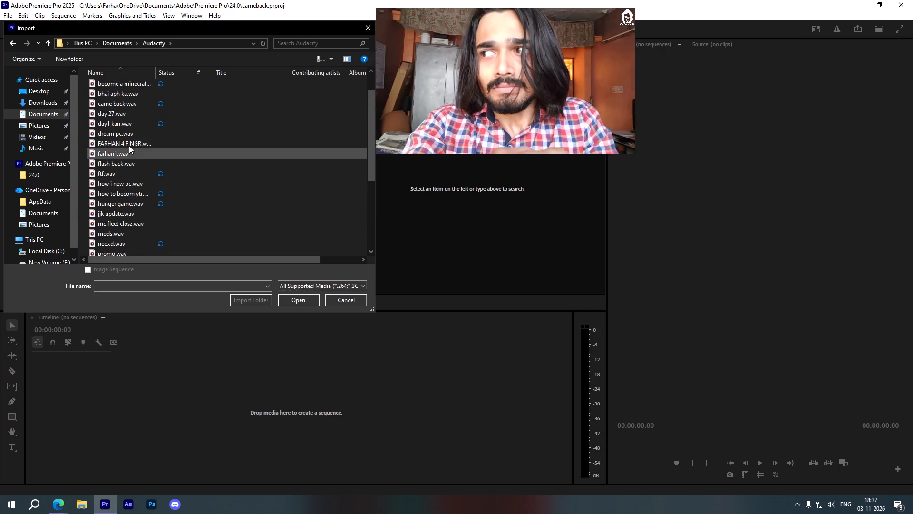
{"action": "left_click", "coordinate": [127, 105]}
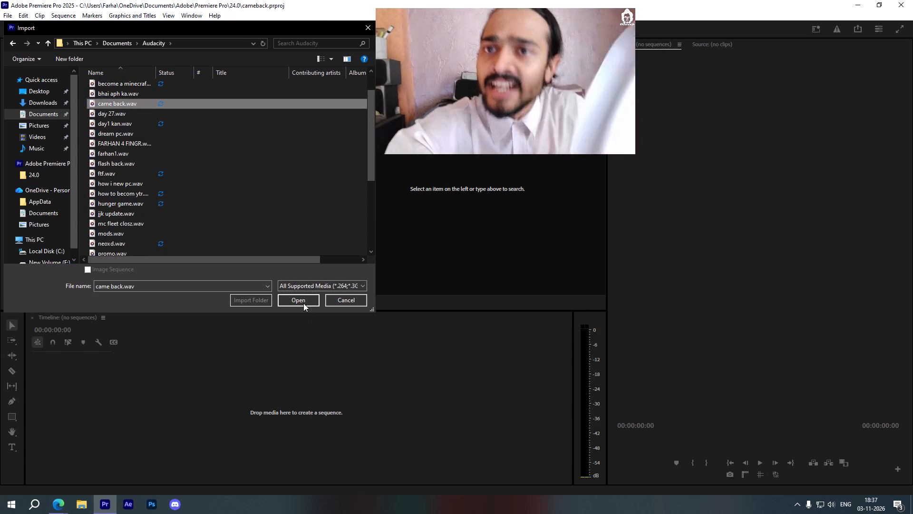
{"action": "left_click", "coordinate": [303, 302]}
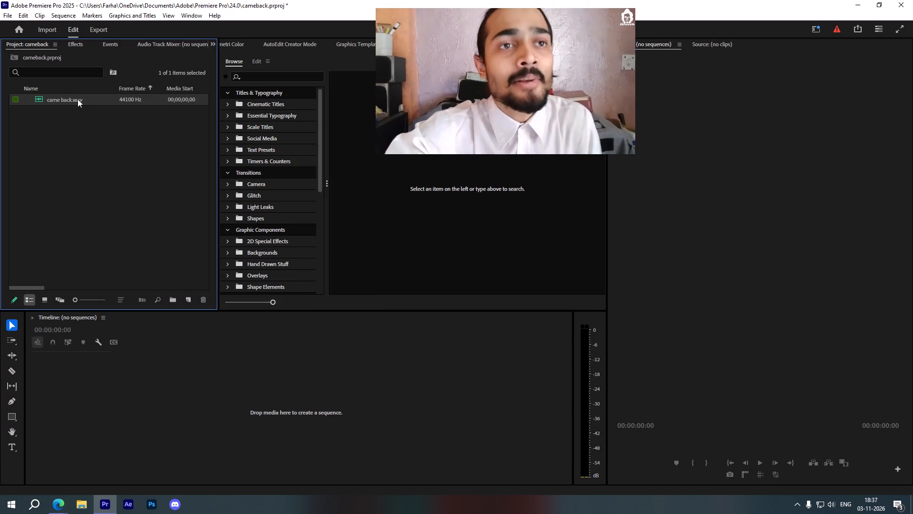
Create a sequence from came back.wav by placing the clip in the empty timeline.
{"action": "left_click_drag", "start_coordinate": [25, 99], "coordinate": [139, 184]}
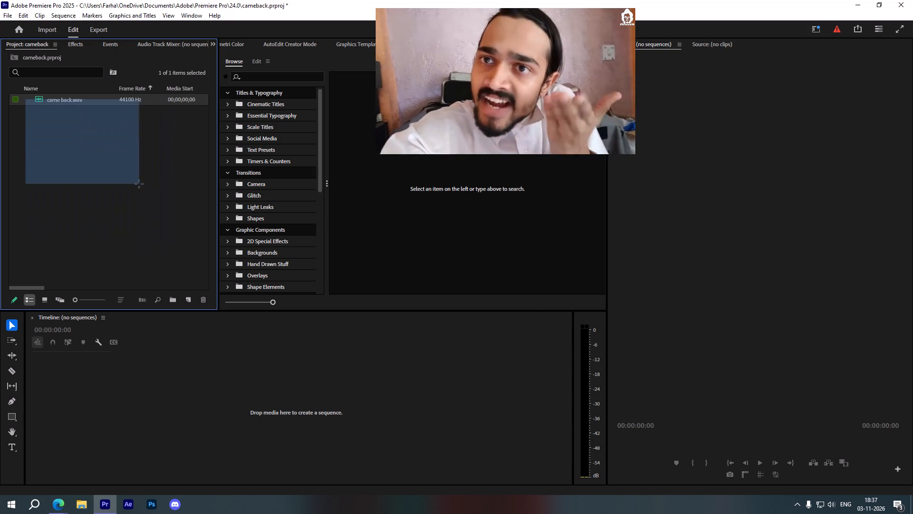
{"action": "left_click_drag", "start_coordinate": [139, 184], "coordinate": [123, 150]}
{"action": "left_click_drag", "start_coordinate": [83, 101], "coordinate": [175, 383]}
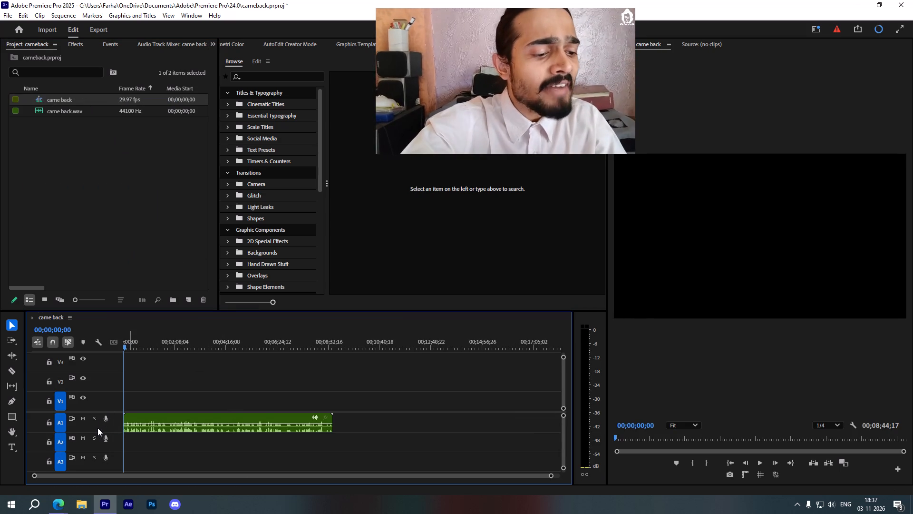
Adjust the track heights in the timeline so the audio tracks are more compact.
{"action": "scroll", "coordinate": [97, 428], "scroll_direction": "down", "scroll_amount": 1, "text": "shift"}
{"action": "scroll", "coordinate": [109, 385], "scroll_direction": "up", "scroll_amount": 1, "text": "shift"}
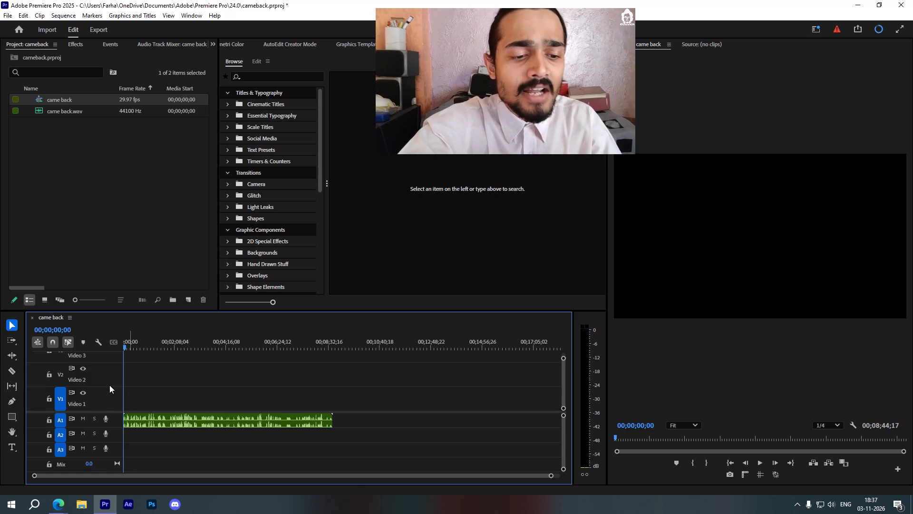
{"action": "scroll", "coordinate": [109, 385], "scroll_direction": "down", "scroll_amount": 2, "text": "shift"}
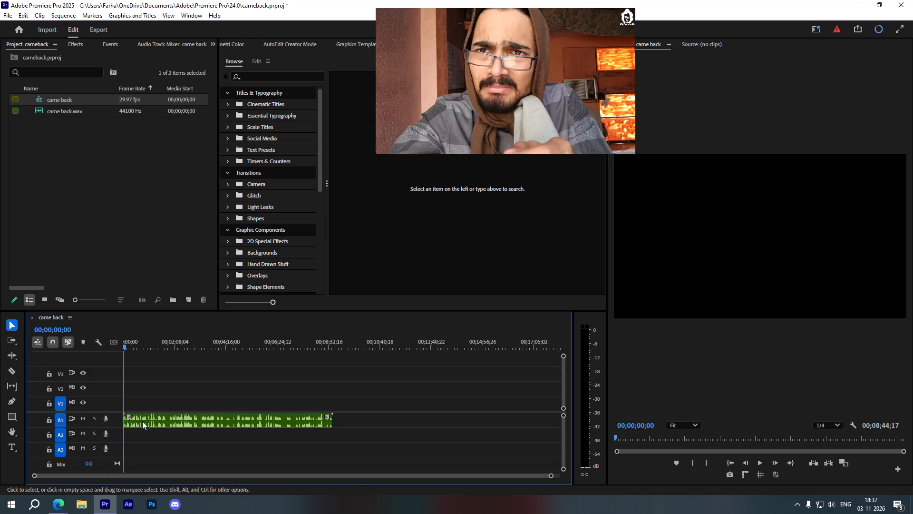
{"action": "scroll", "coordinate": [122, 387], "scroll_direction": "up", "scroll_amount": 2}
{"action": "scroll", "coordinate": [122, 387], "scroll_direction": "down", "scroll_amount": 3}
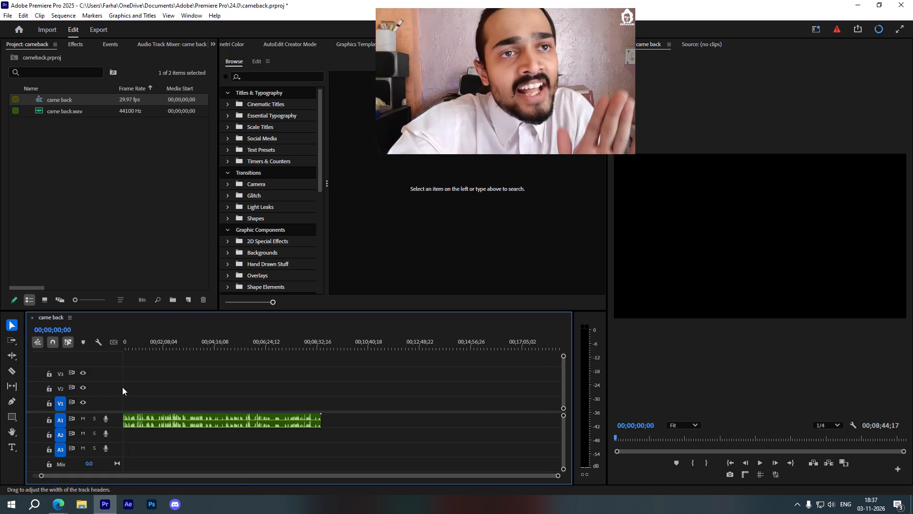
{"action": "scroll", "coordinate": [122, 387], "scroll_direction": "up", "scroll_amount": 3}
{"action": "scroll", "coordinate": [117, 391], "scroll_direction": "down", "scroll_amount": 1, "text": "shift"}
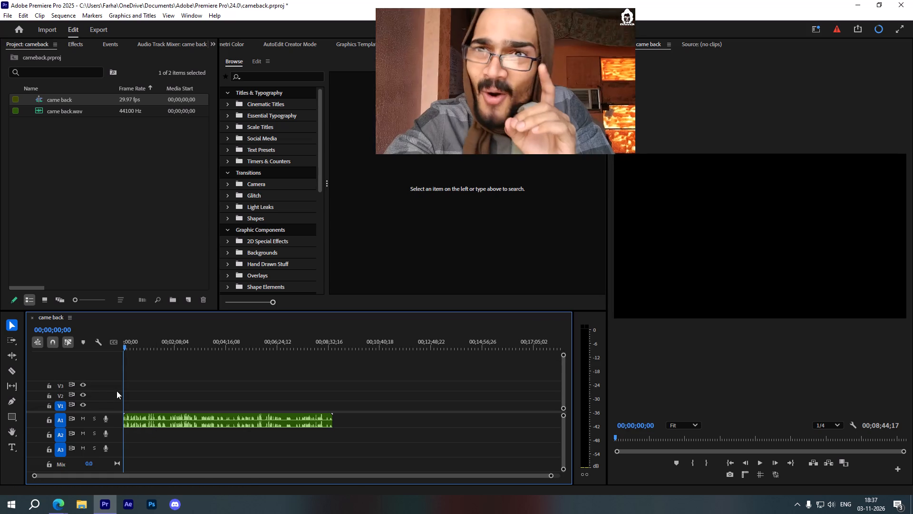
{"action": "scroll", "coordinate": [117, 391], "scroll_direction": "up", "scroll_amount": 2, "text": "shift"}
Add 6 video tracks after Video 3 and 7 standard audio tracks after Audio 3.
{"action": "right_click", "coordinate": [117, 380]}
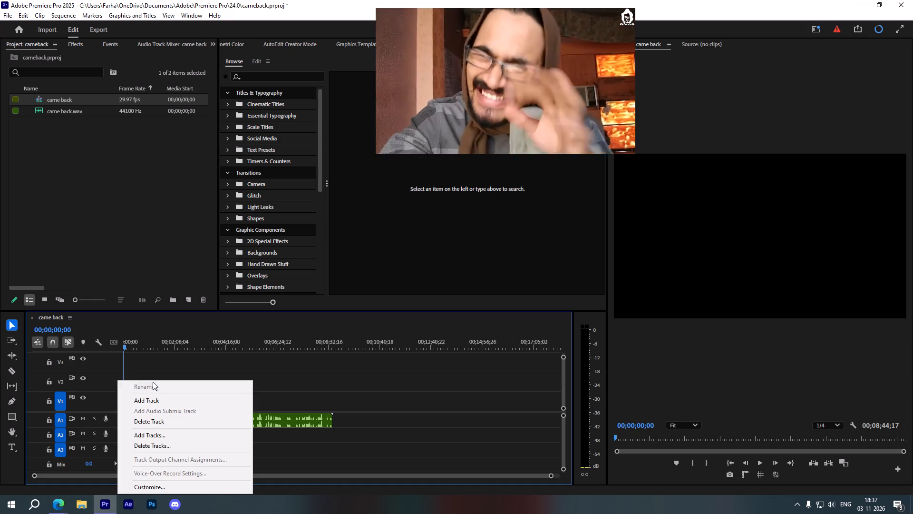
{"action": "left_click", "coordinate": [166, 435]}
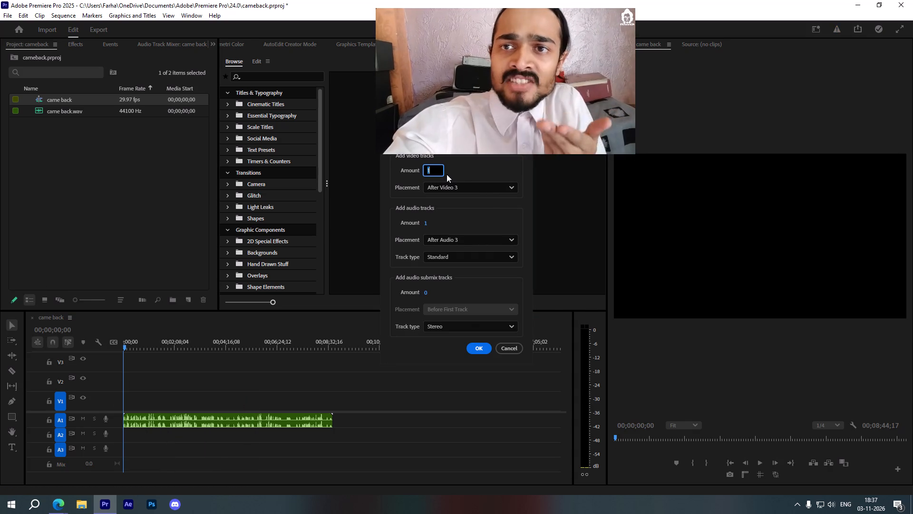
{"action": "key", "text": "6"}
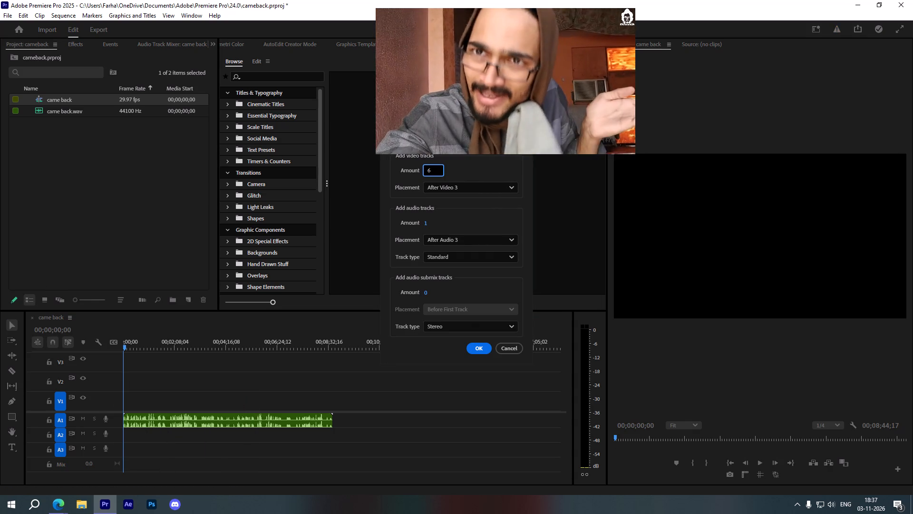
{"action": "left_click", "coordinate": [426, 224]}
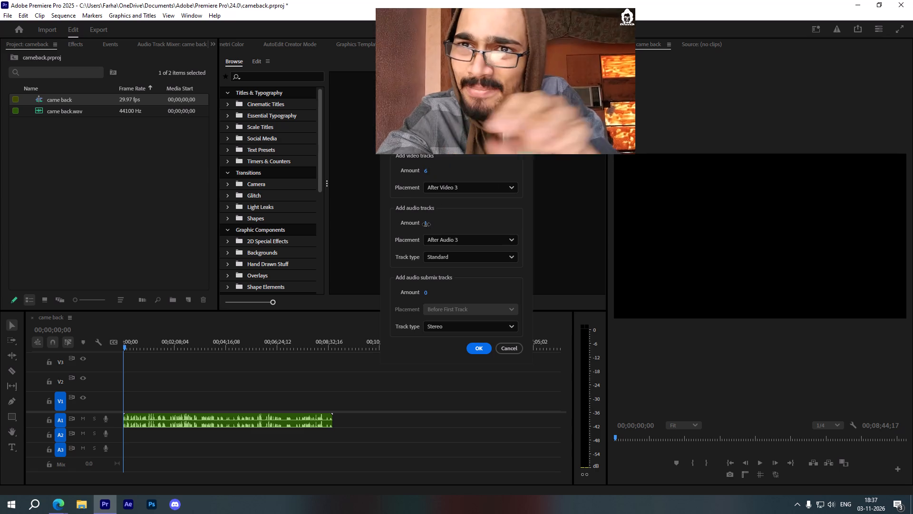
{"action": "key", "text": "6"}
{"action": "scroll", "coordinate": [426, 224], "scroll_direction": "up", "scroll_amount": 1}
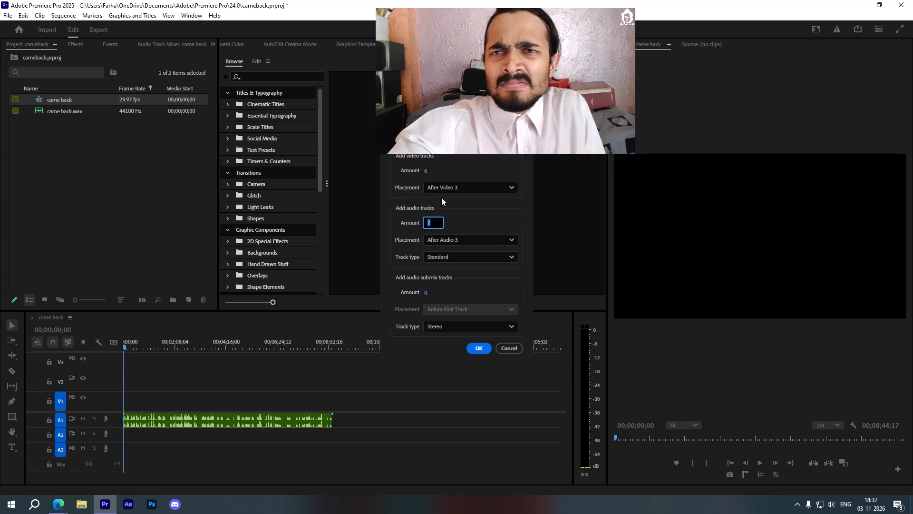
{"action": "left_click", "coordinate": [480, 349]}
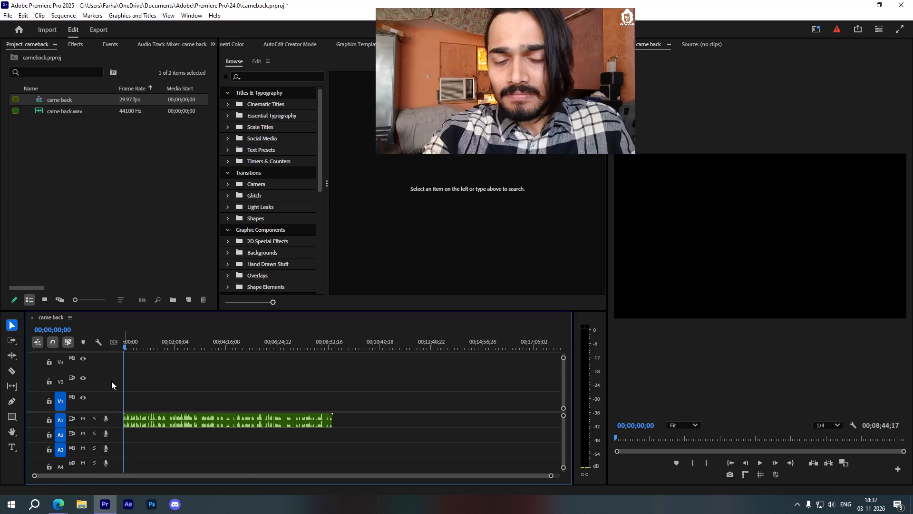
Look through the sequence's video tracks from V1 up to V9.
{"action": "scroll", "coordinate": [111, 381], "scroll_direction": "up", "scroll_amount": 1, "text": "shift"}
{"action": "scroll", "coordinate": [111, 381], "scroll_direction": "down", "scroll_amount": 2, "text": "shift"}
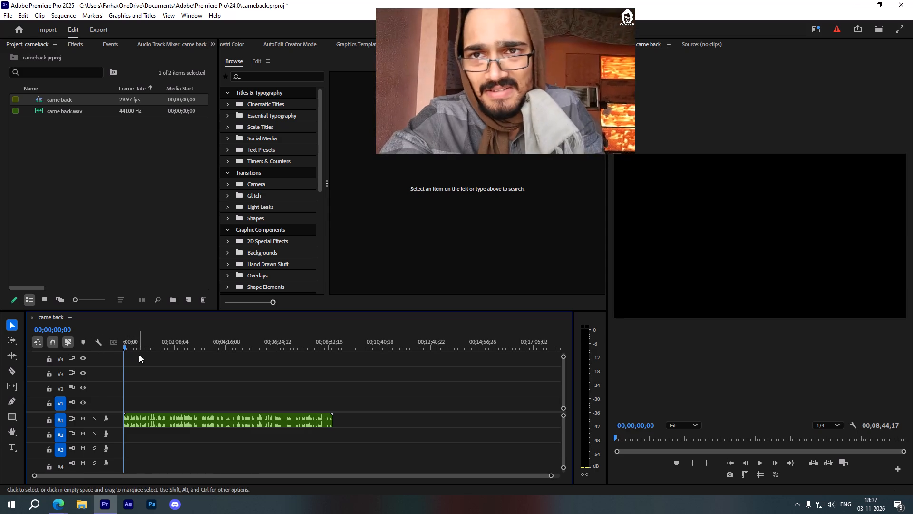
{"action": "scroll", "coordinate": [120, 387], "scroll_direction": "down", "scroll_amount": 2}
{"action": "scroll", "coordinate": [120, 387], "scroll_direction": "up", "scroll_amount": 6}
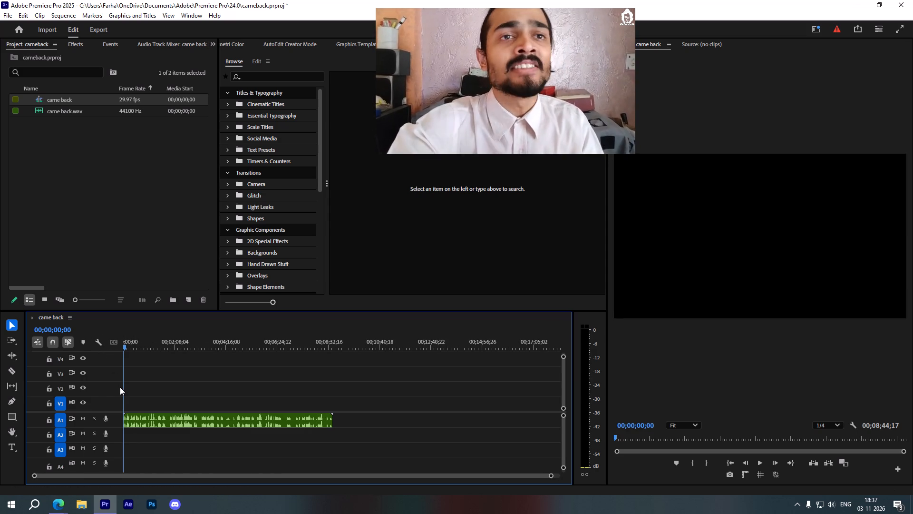
{"action": "scroll", "coordinate": [120, 387], "scroll_direction": "down", "scroll_amount": 3}
{"action": "scroll", "coordinate": [120, 387], "scroll_direction": "up", "scroll_amount": 3}
{"action": "scroll", "coordinate": [157, 400], "scroll_direction": "up", "scroll_amount": 9, "text": "ctrl"}
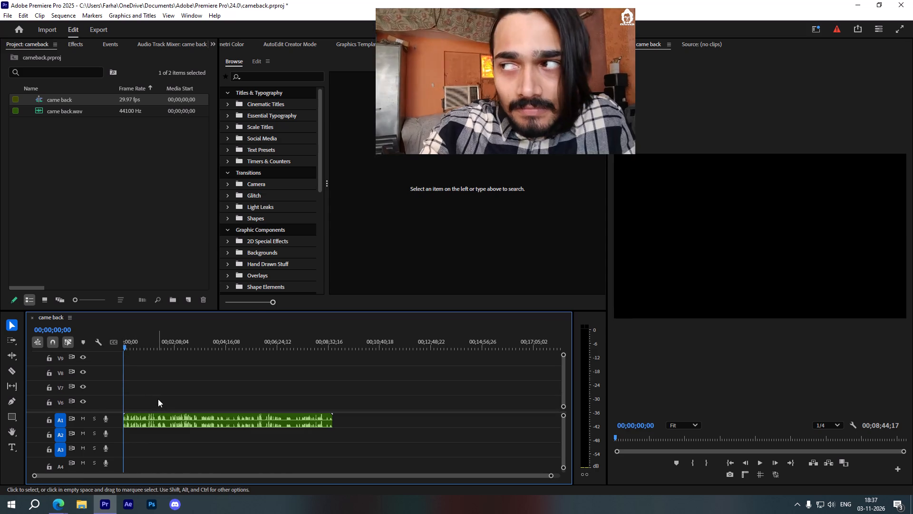
{"action": "scroll", "coordinate": [158, 399], "scroll_direction": "up", "scroll_amount": 5, "text": "ctrl"}
{"action": "scroll", "coordinate": [158, 399], "scroll_direction": "down", "scroll_amount": 15, "text": "ctrl"}
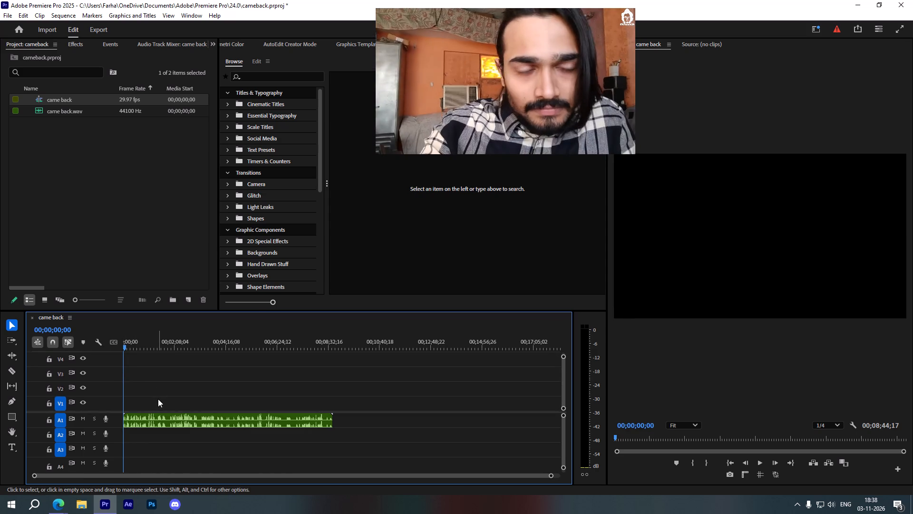
{"action": "scroll", "coordinate": [158, 399], "scroll_direction": "down", "scroll_amount": 8, "text": "ctrl"}
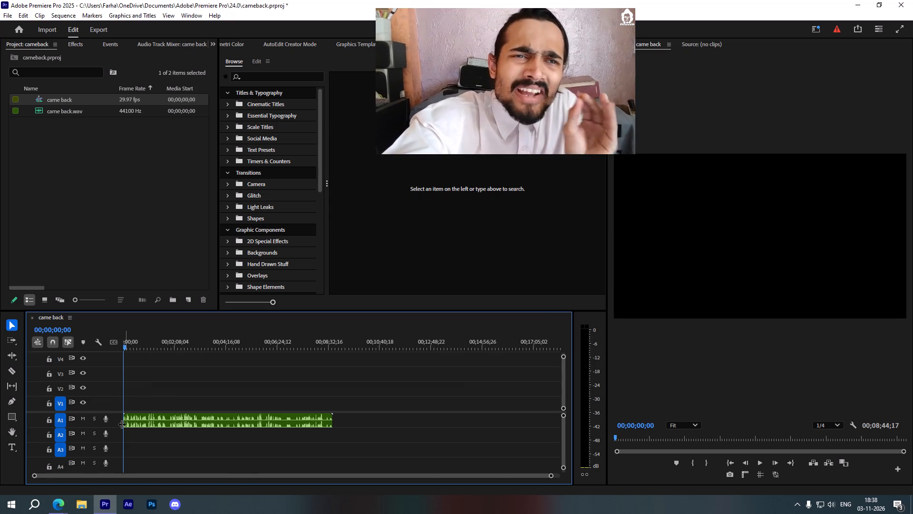
Select the came back audio clip on track A1.
{"action": "scroll", "coordinate": [150, 444], "scroll_direction": "up", "scroll_amount": 10, "text": "alt"}
{"action": "scroll", "coordinate": [181, 432], "scroll_direction": "up", "scroll_amount": 10}
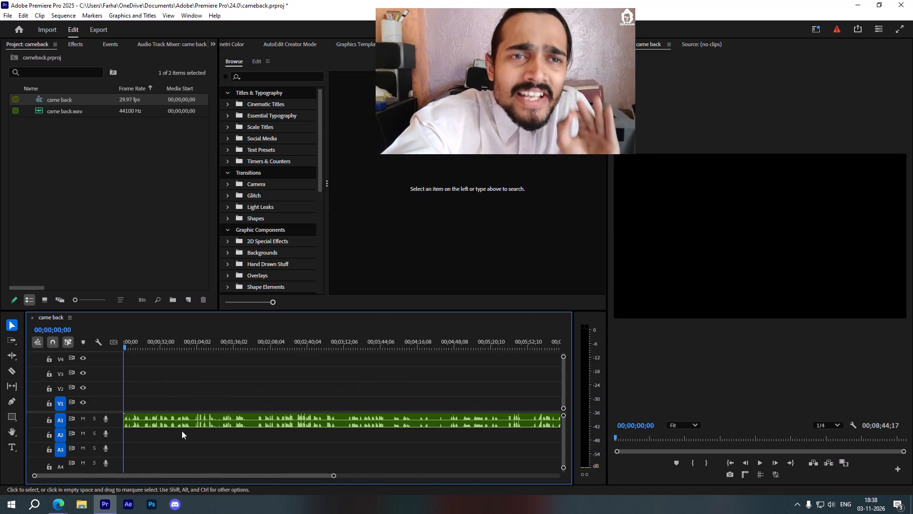
{"action": "left_click", "coordinate": [196, 421]}
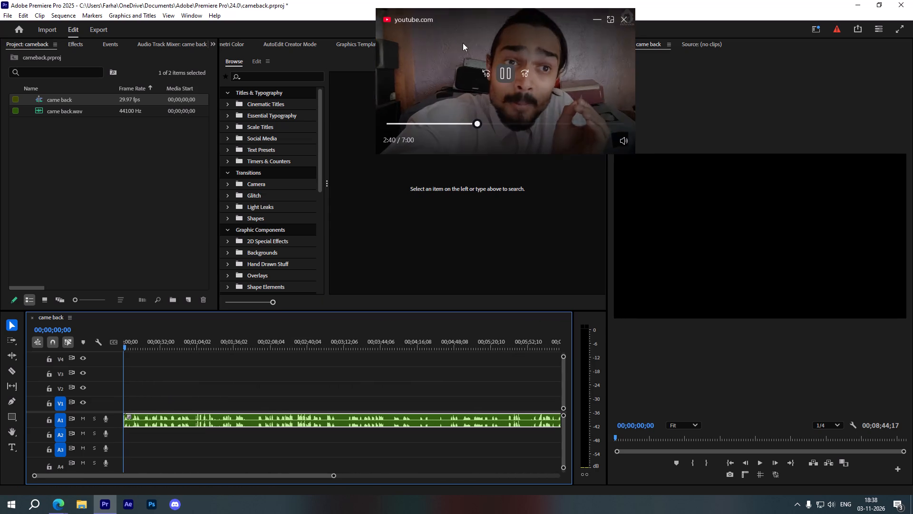
Move the floating video down so it no longer covers the panel names above it.
{"action": "left_click_drag", "start_coordinate": [519, 16], "coordinate": [388, 162]}
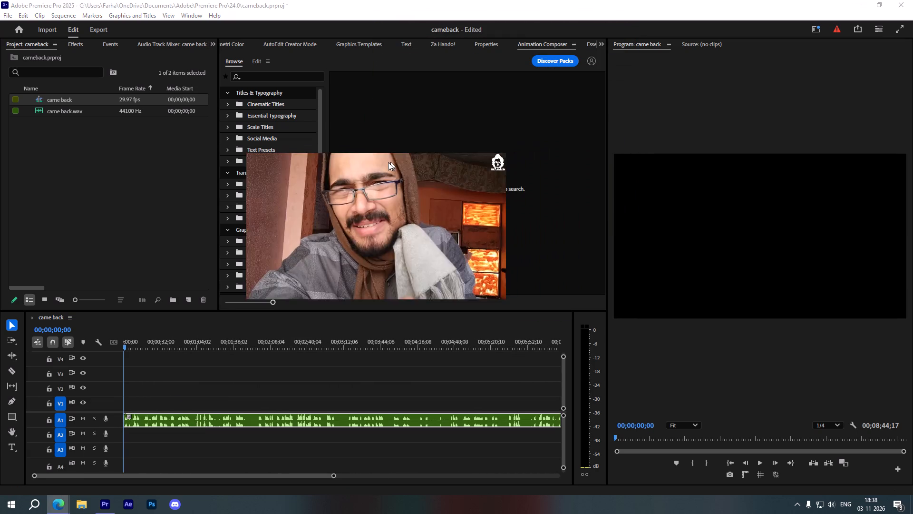
{"action": "left_click_drag", "start_coordinate": [388, 162], "coordinate": [522, 207]}
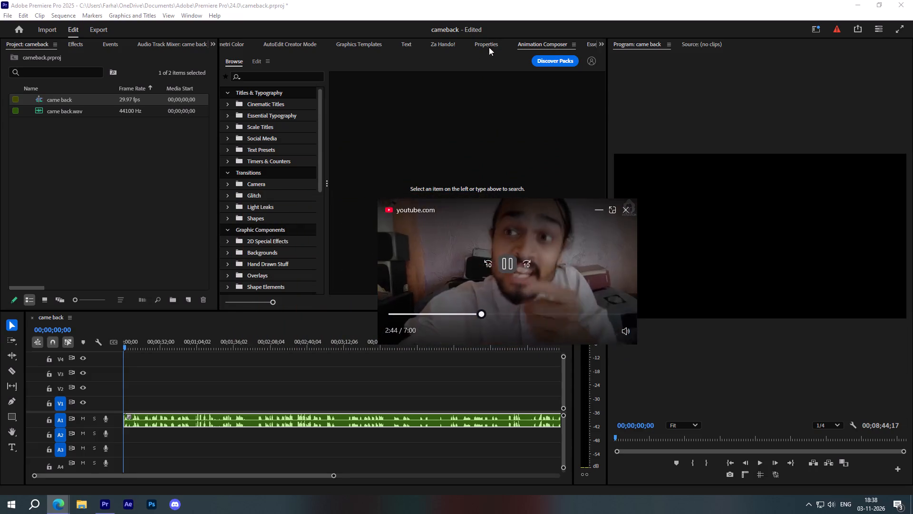
Open the Silence Cutter tool in AutoEdit Creator Mode.
{"action": "left_click", "coordinate": [445, 43]}
{"action": "left_click", "coordinate": [360, 45]}
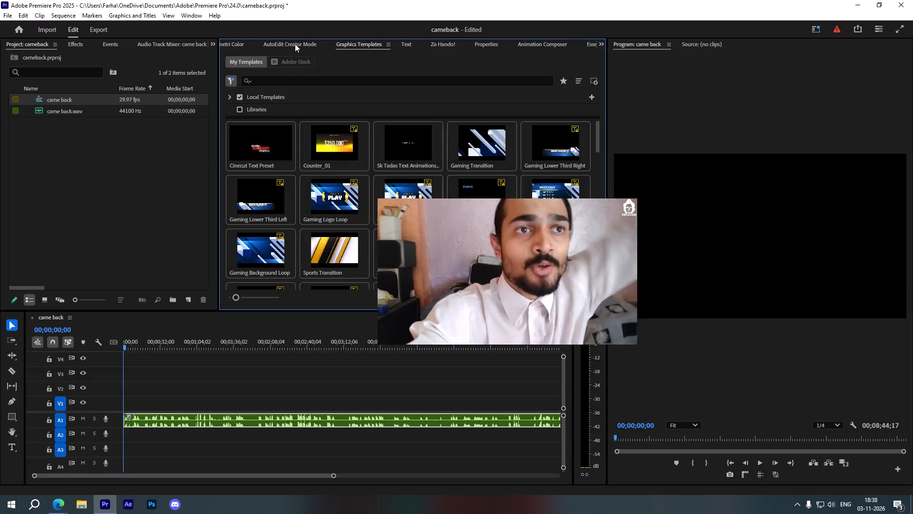
{"action": "left_click", "coordinate": [295, 44]}
{"action": "scroll", "coordinate": [348, 176], "scroll_direction": "down", "scroll_amount": 4}
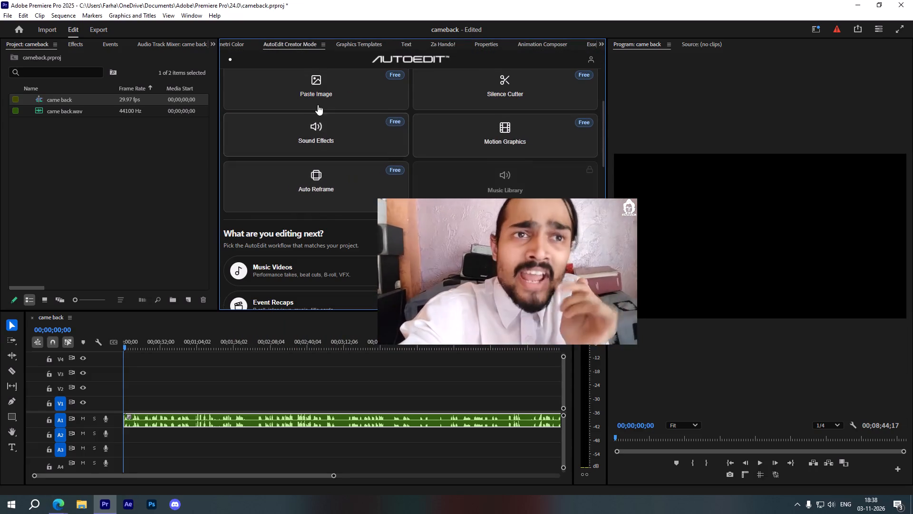
{"action": "left_click", "coordinate": [482, 90]}
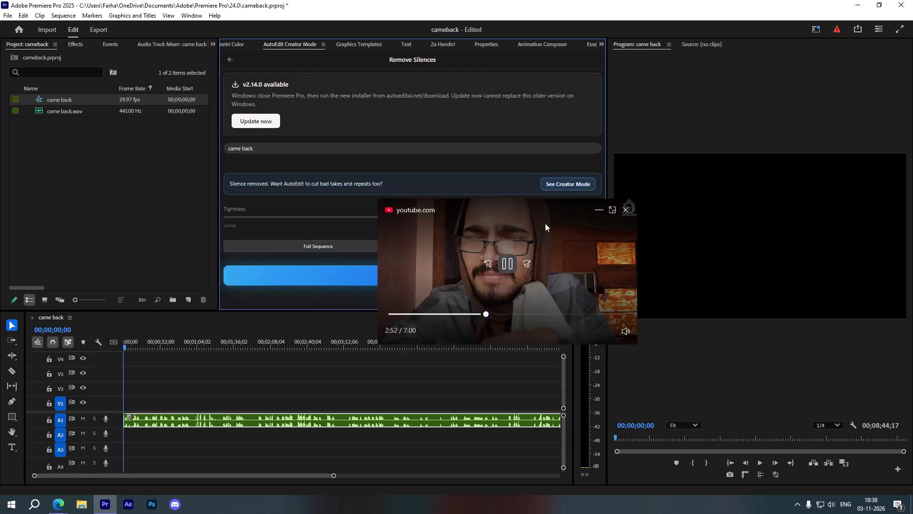
Move the floating video clear of the Remove Silences tightness and range settings.
{"action": "left_click_drag", "start_coordinate": [538, 211], "coordinate": [440, 47]}
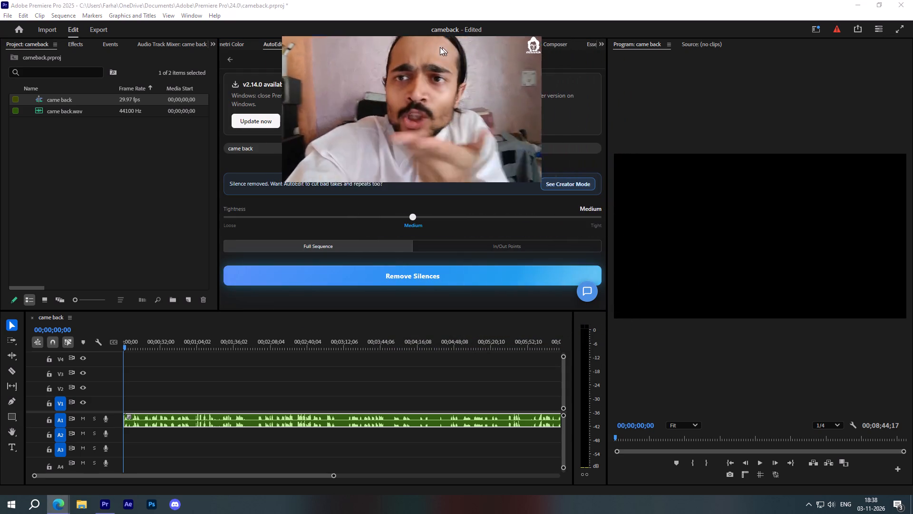
{"action": "left_click_drag", "start_coordinate": [440, 47], "coordinate": [236, 52]}
Detect and cut the silences across the full came back sequence at Medium tightness, with none excluded.
{"action": "left_click", "coordinate": [413, 275]}
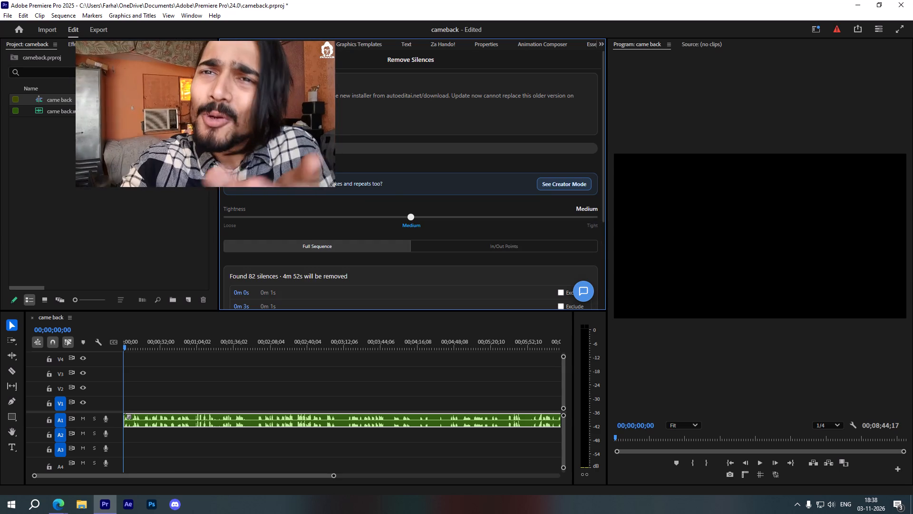
{"action": "scroll", "coordinate": [400, 280], "scroll_direction": "down", "scroll_amount": 4}
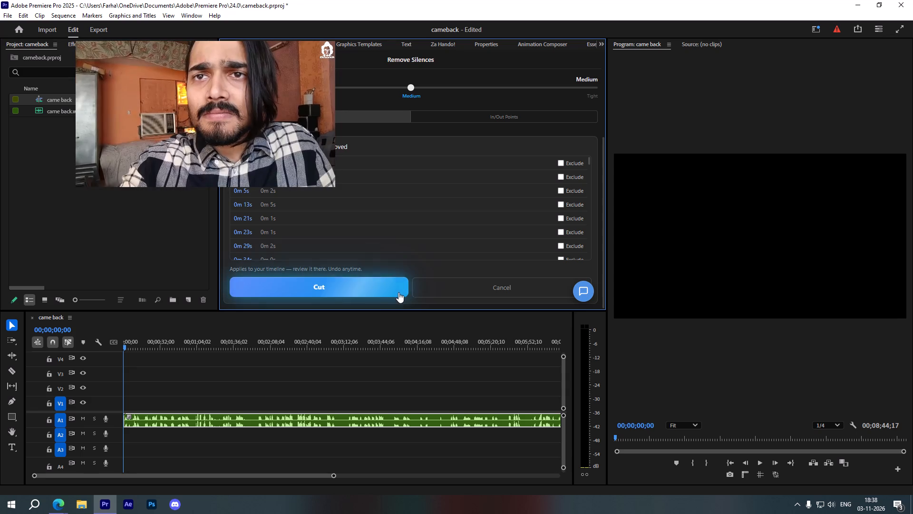
{"action": "left_click", "coordinate": [388, 287]}
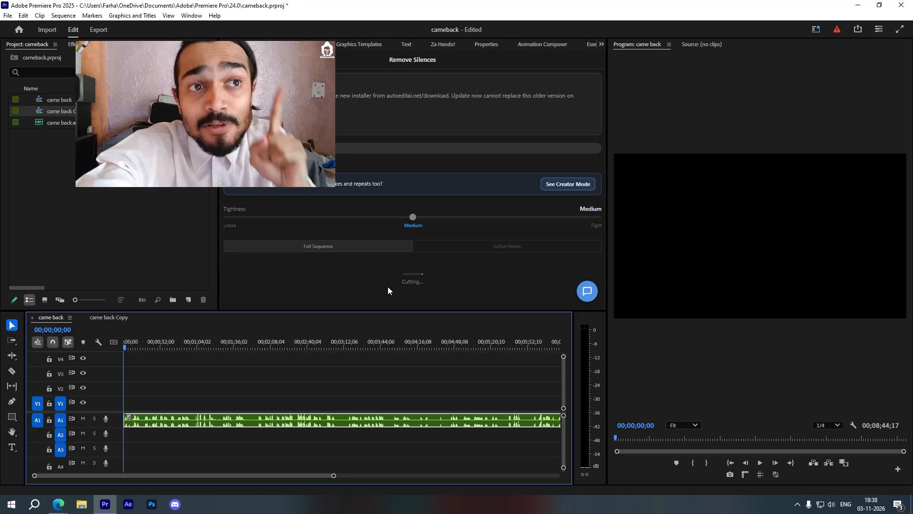
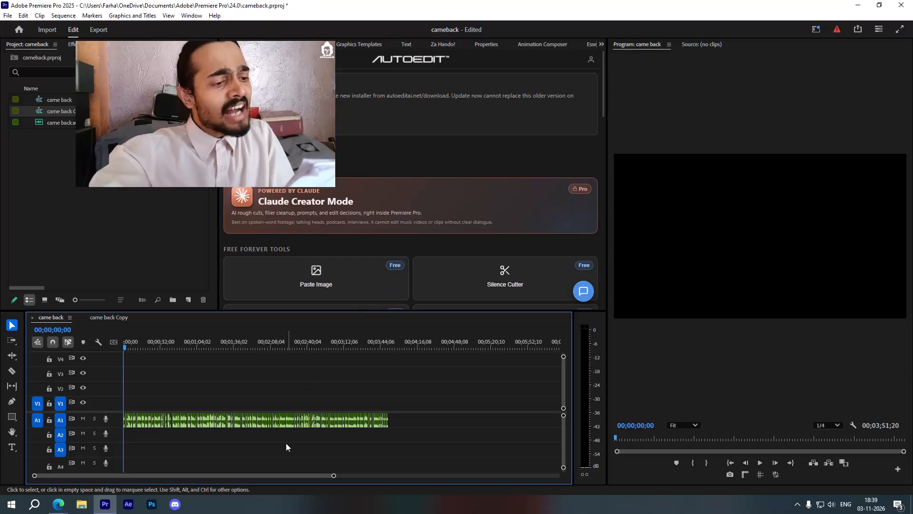
Delete the tiny leftover audio sliver at the very start of track A1.
{"action": "scroll", "coordinate": [270, 442], "scroll_direction": "down", "scroll_amount": 1}
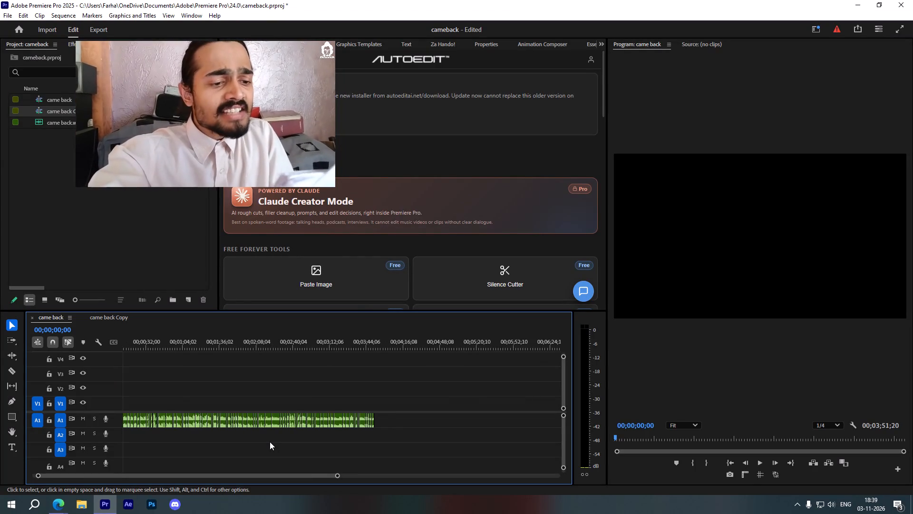
{"action": "scroll", "coordinate": [270, 442], "scroll_direction": "up", "scroll_amount": 5}
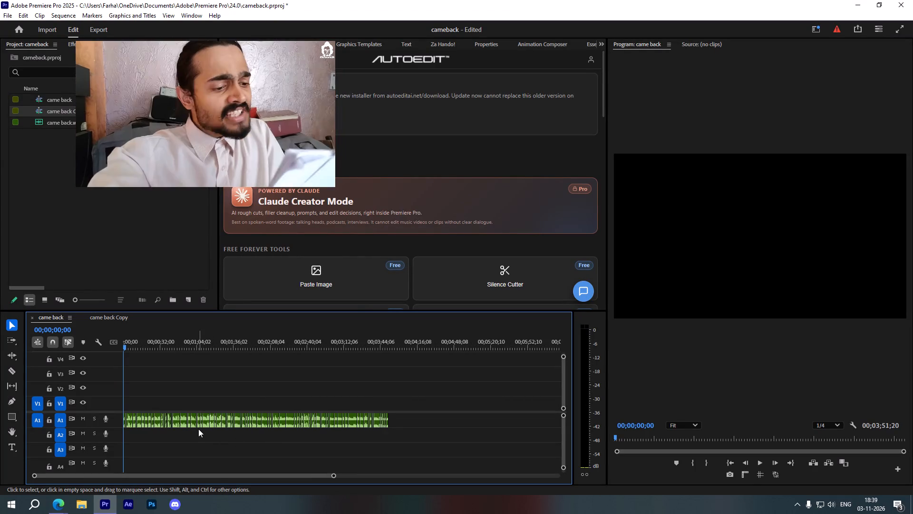
{"action": "scroll", "coordinate": [198, 428], "scroll_direction": "up", "scroll_amount": 17, "text": "alt"}
{"action": "scroll", "coordinate": [209, 417], "scroll_direction": "up", "scroll_amount": 6}
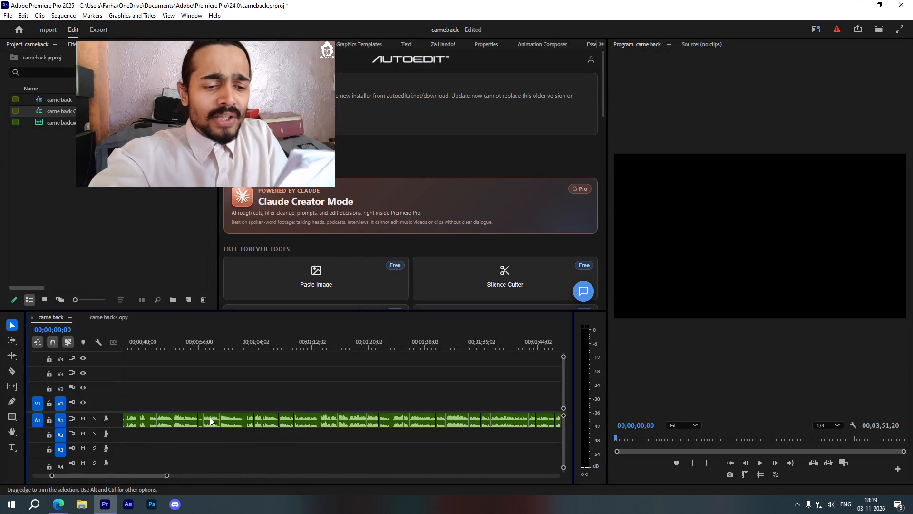
{"action": "scroll", "coordinate": [210, 417], "scroll_direction": "up", "scroll_amount": 20}
{"action": "scroll", "coordinate": [210, 417], "scroll_direction": "up", "scroll_amount": 10}
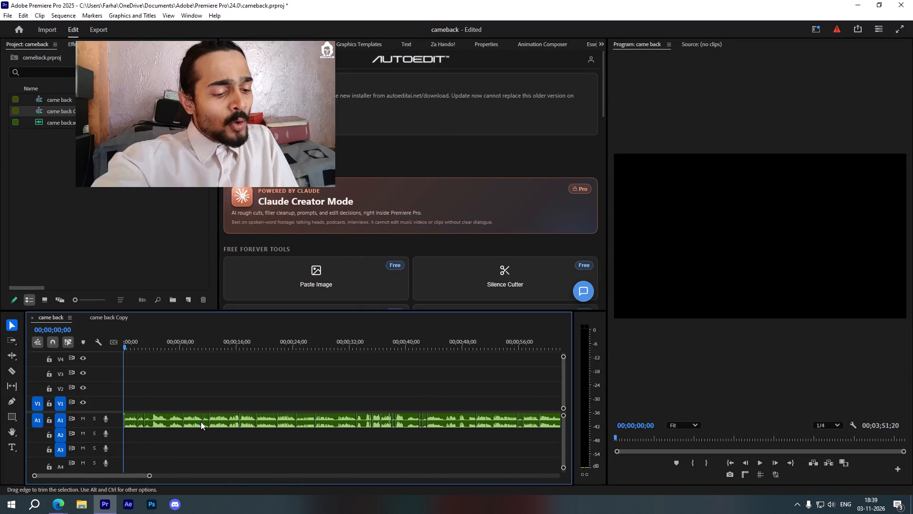
{"action": "scroll", "coordinate": [163, 429], "scroll_direction": "up", "scroll_amount": 20, "text": "alt"}
{"action": "scroll", "coordinate": [163, 429], "scroll_direction": "up", "scroll_amount": 1, "text": "alt"}
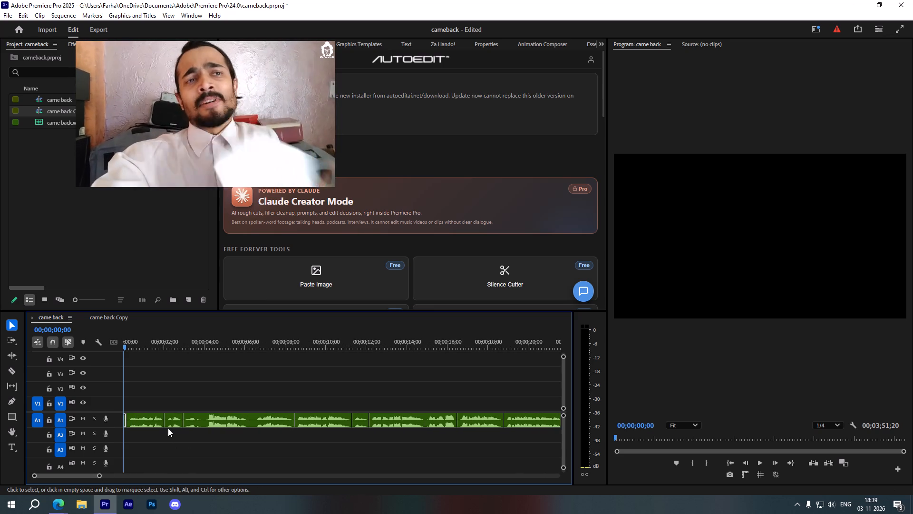
{"action": "scroll", "coordinate": [168, 428], "scroll_direction": "up", "scroll_amount": 3, "text": "alt"}
{"action": "scroll", "coordinate": [154, 421], "scroll_direction": "up", "scroll_amount": 5}
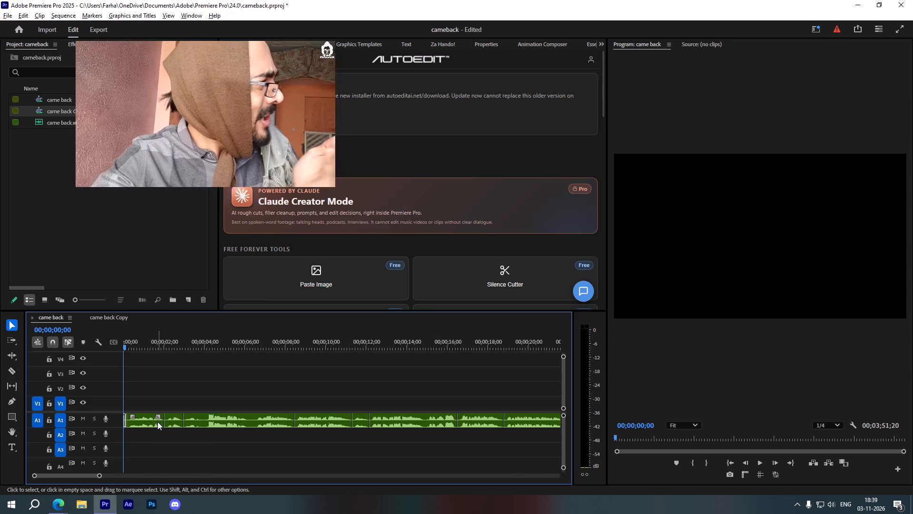
{"action": "scroll", "coordinate": [157, 422], "scroll_direction": "up", "scroll_amount": 2, "text": "alt"}
{"action": "scroll", "coordinate": [157, 422], "scroll_direction": "up", "scroll_amount": 10}
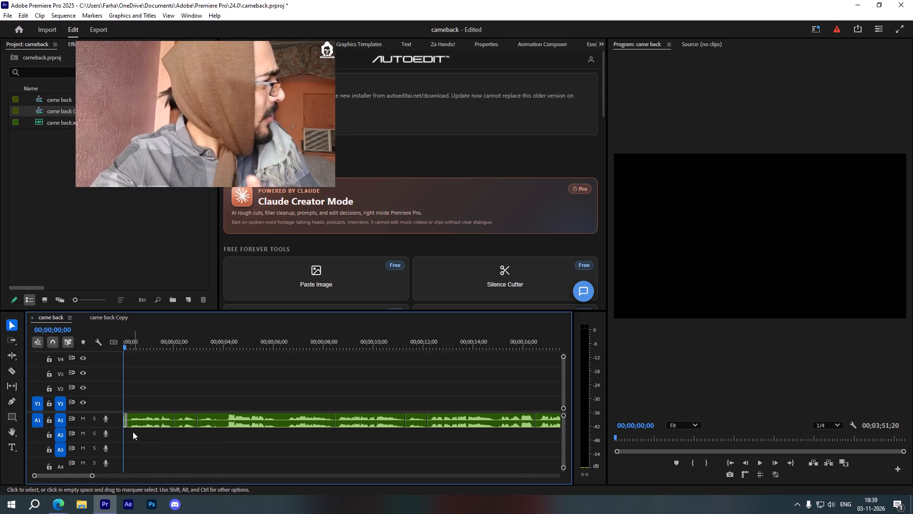
{"action": "key", "text": "Delete"}
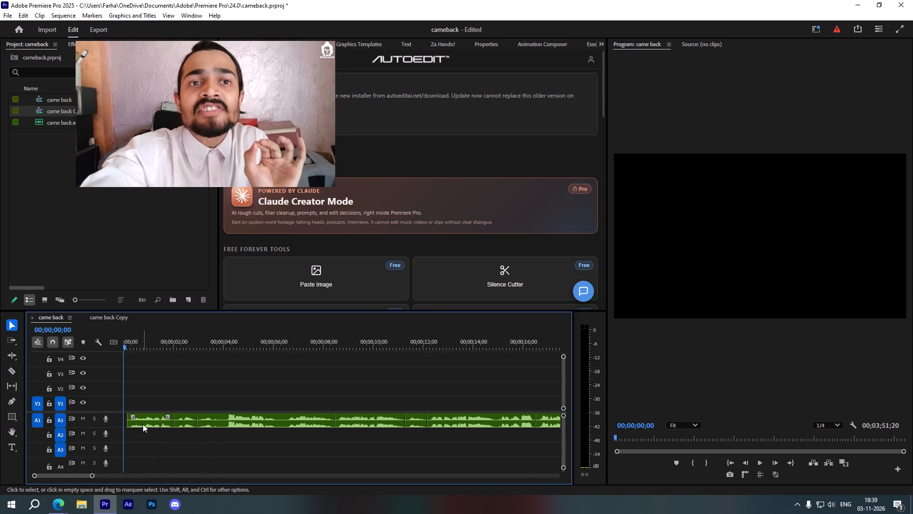
Split the A1 audio at about 00;00;04;04, delete everything before the cut, and ripple delete the gap.
{"action": "key", "text": "space"}
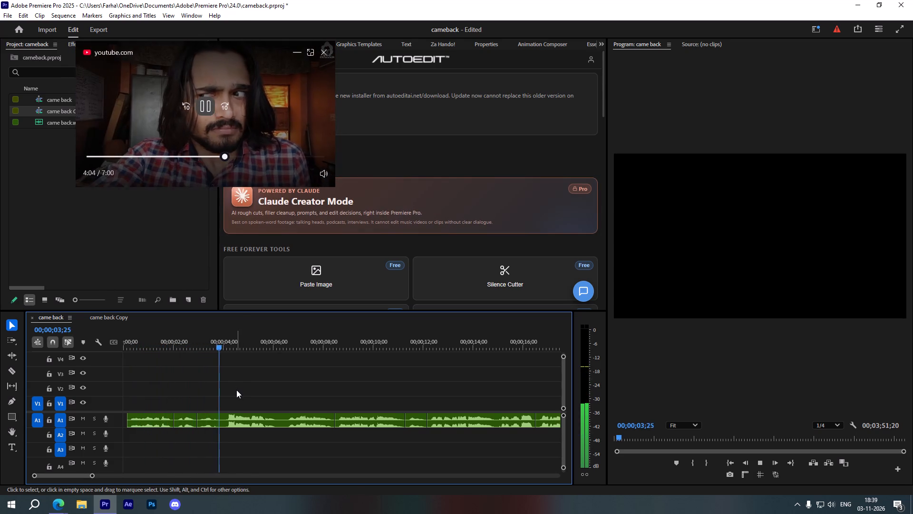
{"action": "left_click", "coordinate": [227, 342]}
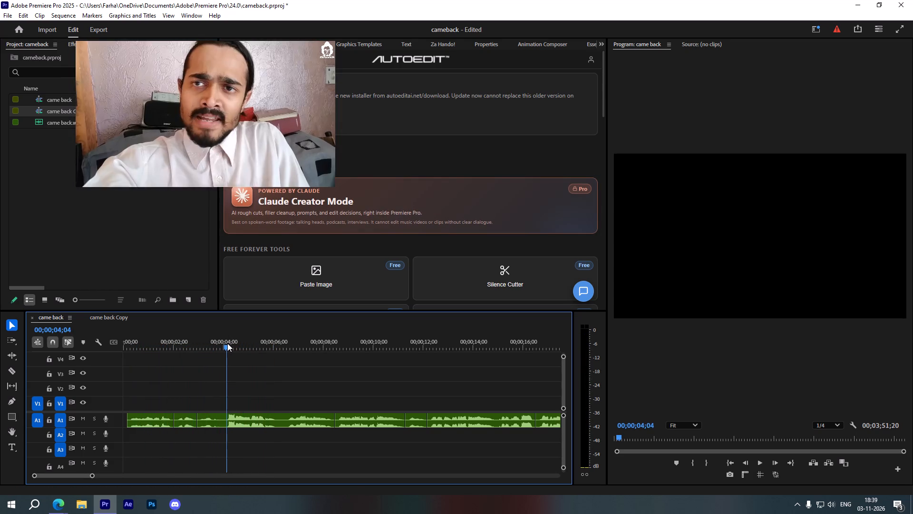
{"action": "key", "text": "c"}
{"action": "left_click", "coordinate": [226, 420]}
{"action": "key", "text": "v"}
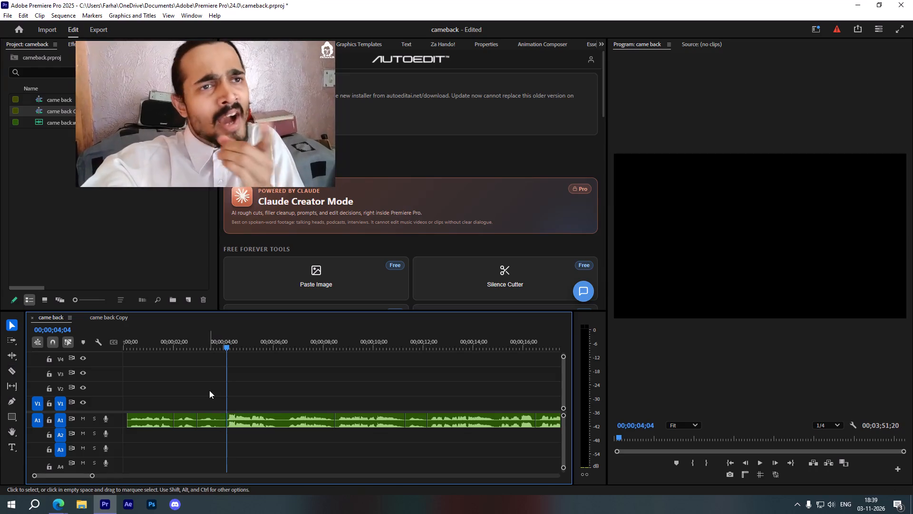
{"action": "left_click_drag", "start_coordinate": [210, 390], "coordinate": [112, 439]}
{"action": "key", "text": "Delete"}
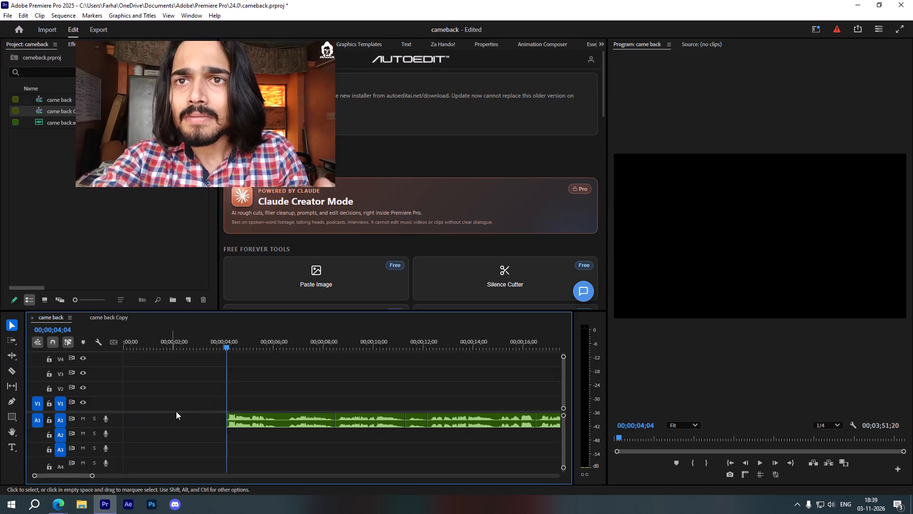
{"action": "left_click", "coordinate": [174, 419]}
{"action": "key", "text": "Delete"}
{"action": "left_click", "coordinate": [164, 326]}
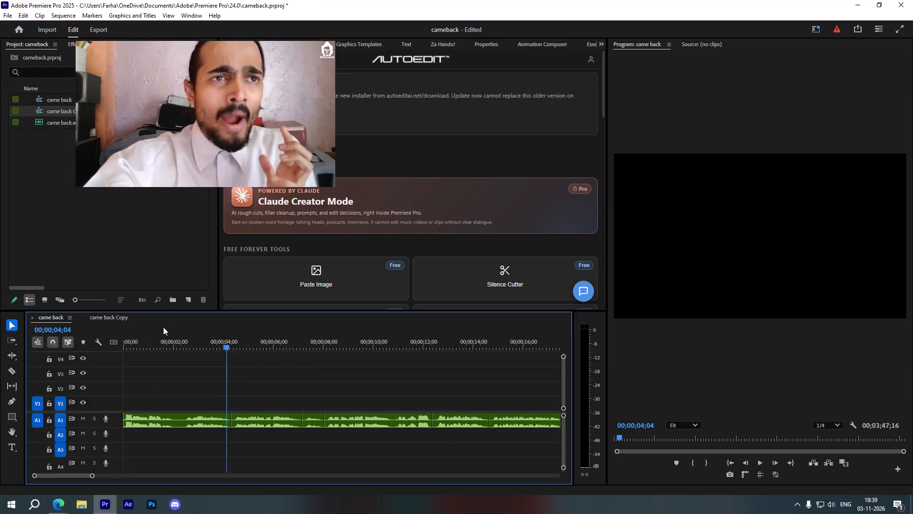
Move the floating video down so it no longer covers the Audio Track Mixer panel name.
{"action": "left_click_drag", "start_coordinate": [235, 52], "coordinate": [235, 163]}
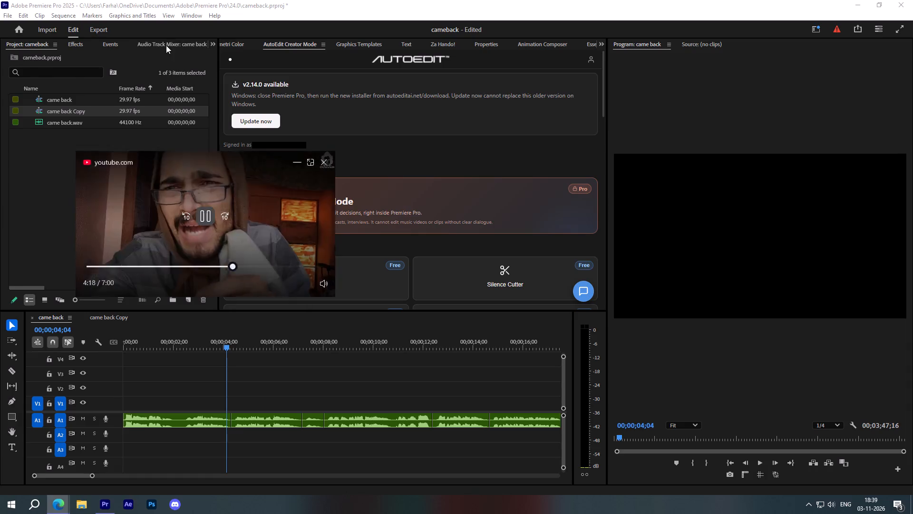
Add a Hard Limiter effect to the first effect slot of Audio 1 in the Audio Track Mixer.
{"action": "left_click", "coordinate": [166, 45]}
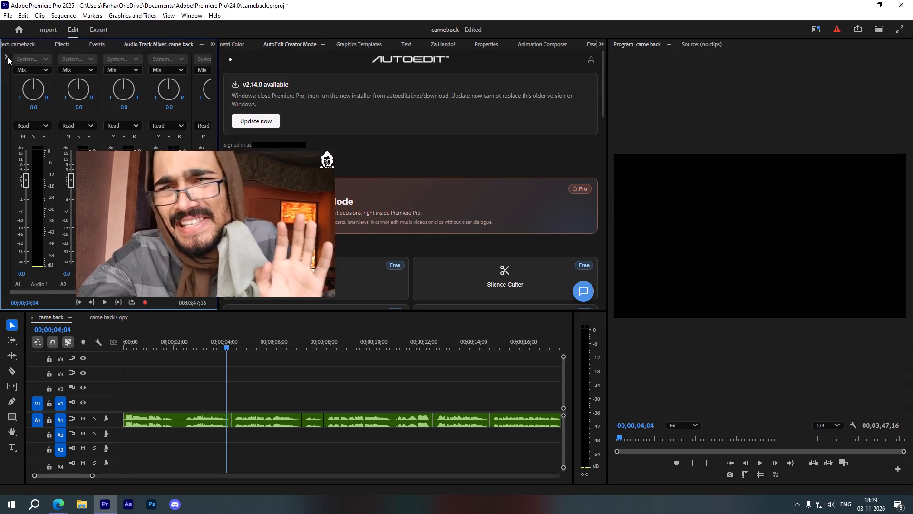
{"action": "left_click", "coordinate": [8, 57]}
{"action": "left_click", "coordinate": [49, 58]}
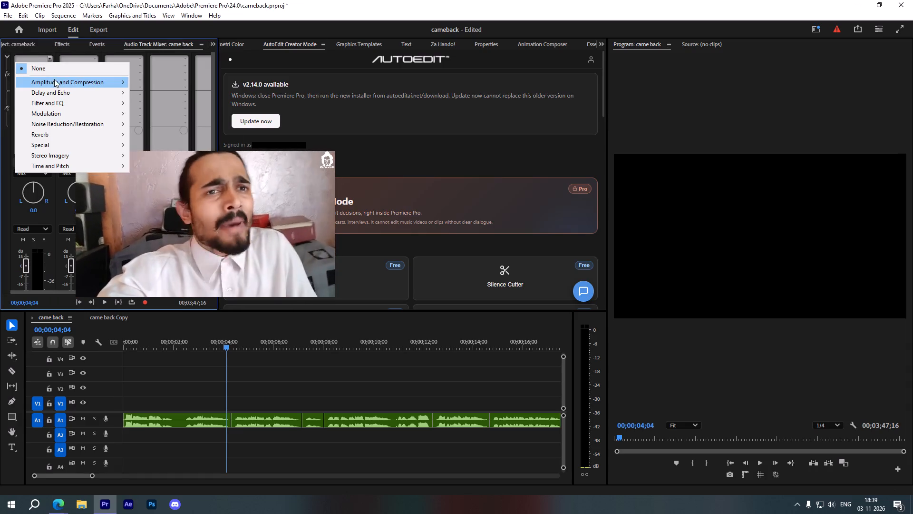
{"action": "left_click", "coordinate": [196, 149]}
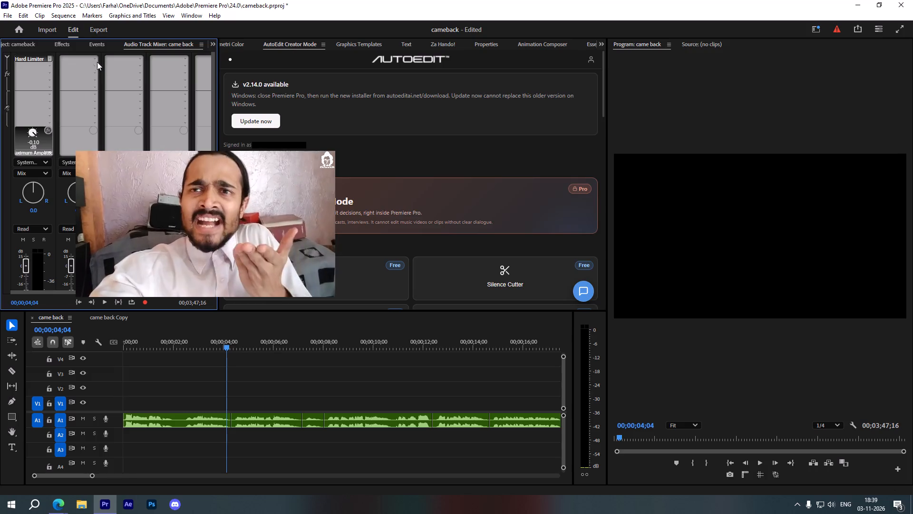
Set the Audio 1 Hard Limiter's Maximum Amplitude to -6 dB and close its editor.
{"action": "double_click", "coordinate": [40, 59]}
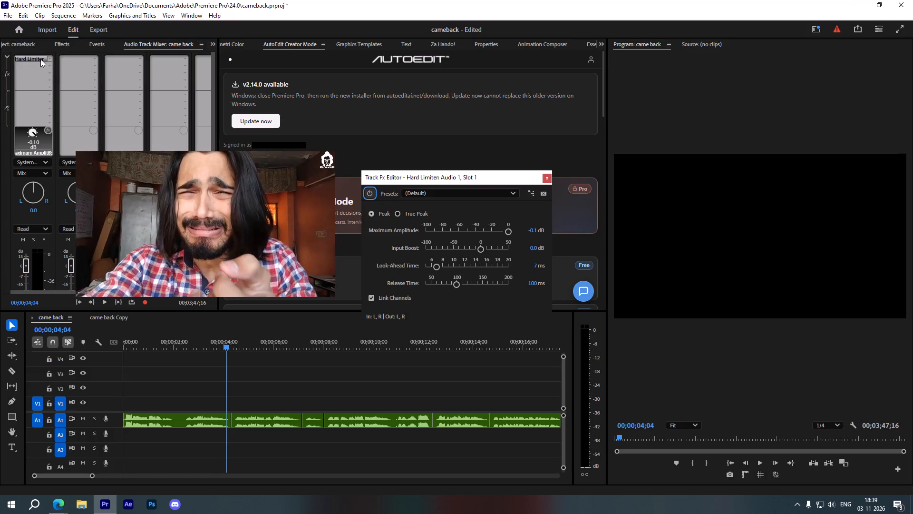
{"action": "left_click", "coordinate": [536, 230]}
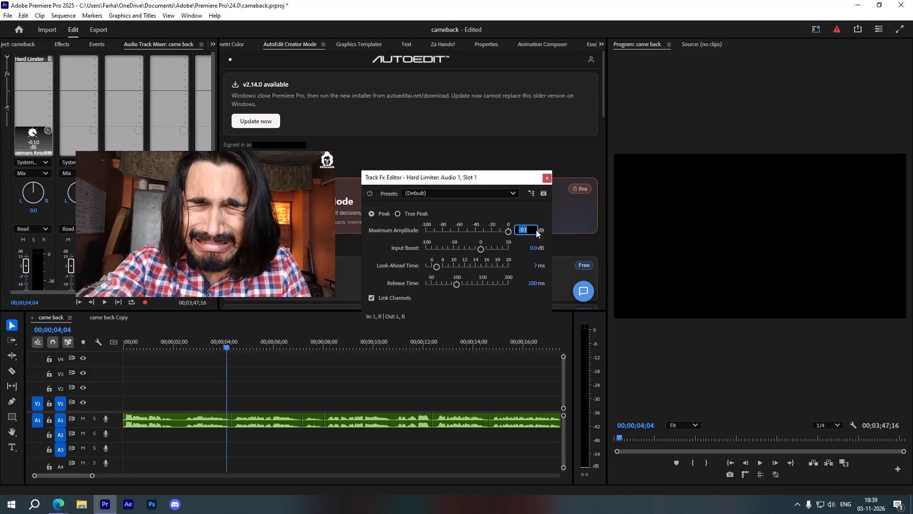
{"action": "key", "text": "minus"}
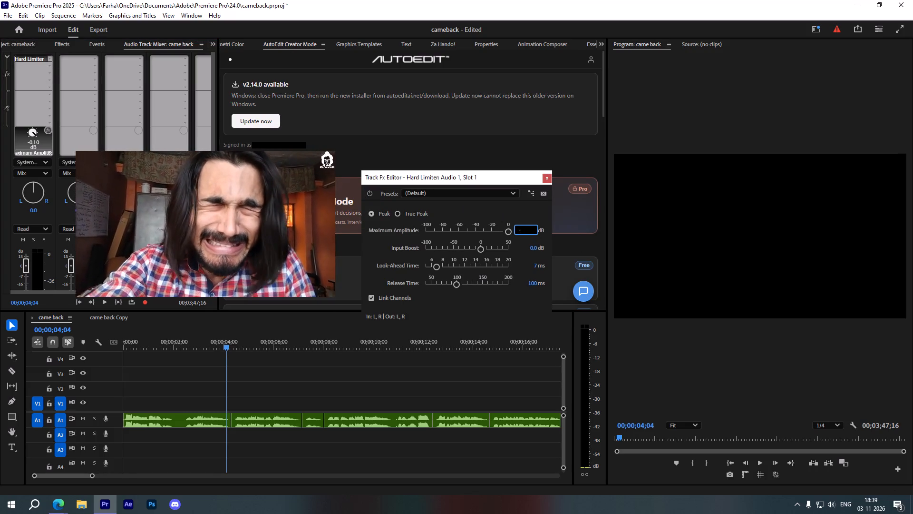
{"action": "key", "text": "6"}
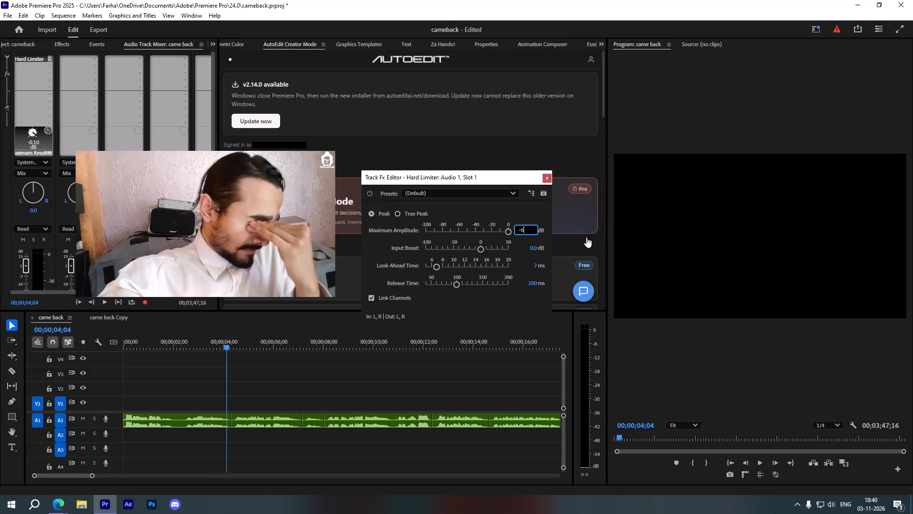
{"action": "left_click", "coordinate": [546, 180]}
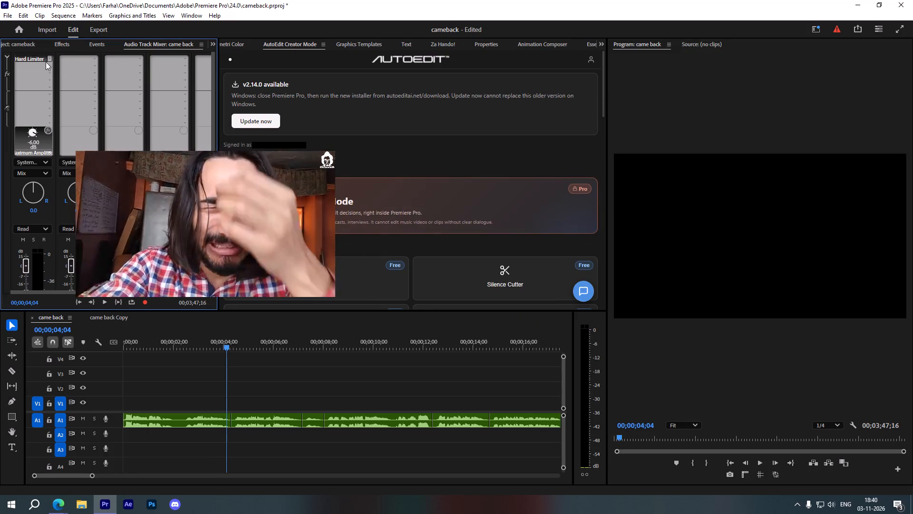
Copy the Hard Limiter from Audio 1 to the first effect slots of Audio 2, 3 and 4.
{"action": "left_click_drag", "start_coordinate": [42, 60], "coordinate": [75, 58]}
{"action": "left_click_drag", "start_coordinate": [75, 58], "coordinate": [108, 58]}
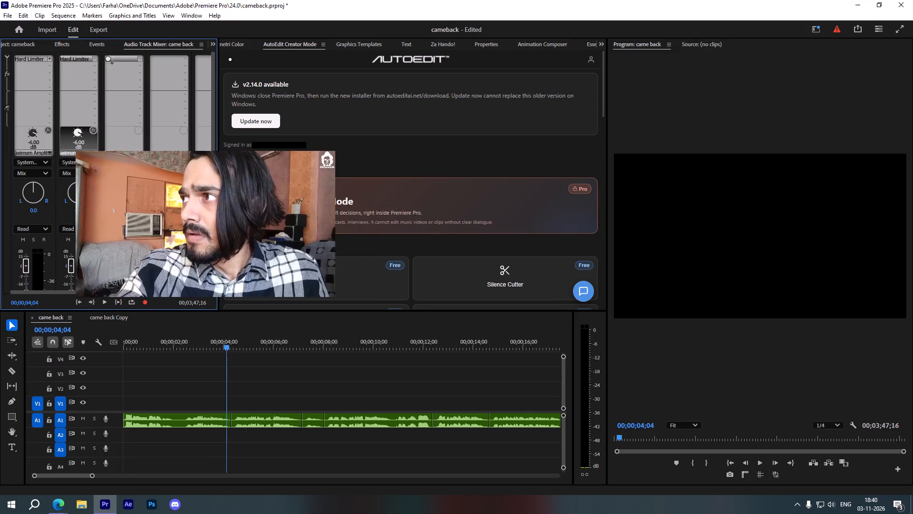
{"action": "left_click_drag", "start_coordinate": [108, 58], "coordinate": [119, 58]}
{"action": "left_click_drag", "start_coordinate": [117, 58], "coordinate": [165, 61]}
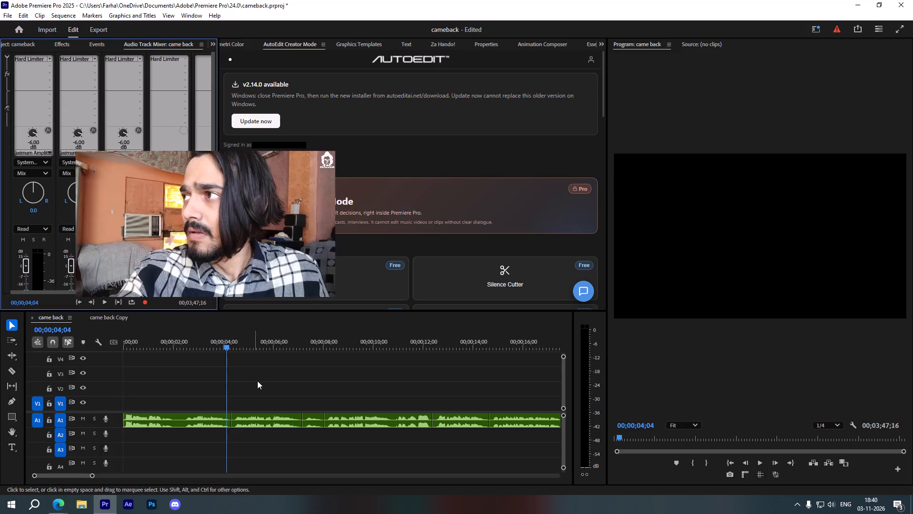
{"action": "left_click", "coordinate": [258, 381]}
{"action": "left_click", "coordinate": [163, 60]}
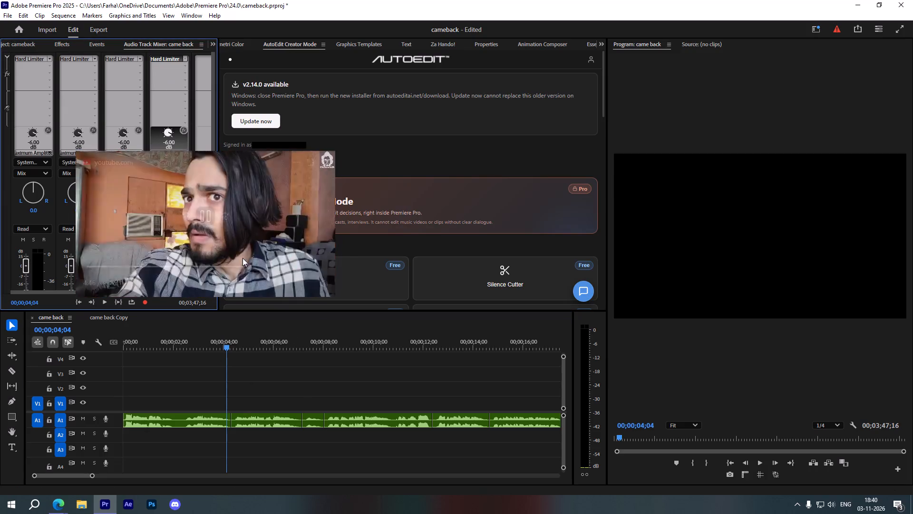
Trim about 2 frames off the start of the first A1 clip and close the gap before it.
{"action": "left_click", "coordinate": [308, 405]}
{"action": "scroll", "coordinate": [304, 408], "scroll_direction": "up", "scroll_amount": 5}
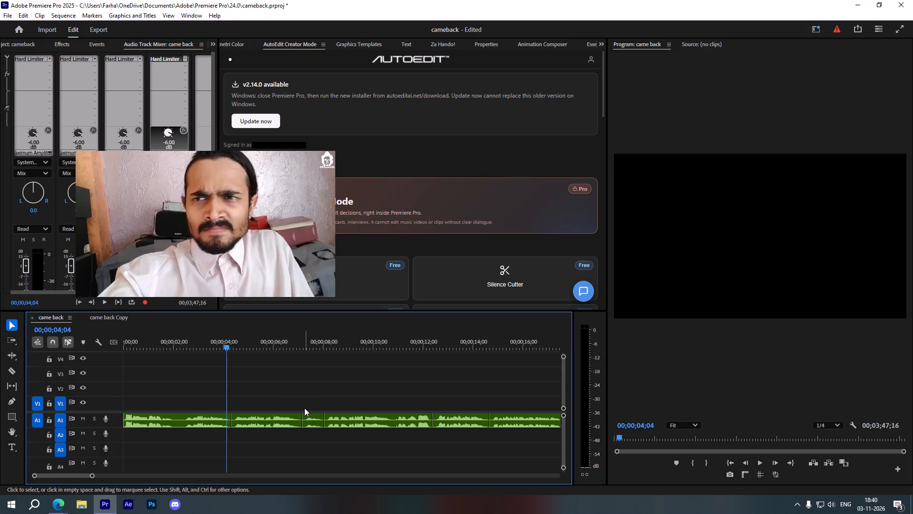
{"action": "scroll", "coordinate": [193, 438], "scroll_direction": "down", "scroll_amount": 3, "text": "alt"}
{"action": "scroll", "coordinate": [191, 438], "scroll_direction": "up", "scroll_amount": 5}
{"action": "scroll", "coordinate": [182, 445], "scroll_direction": "up", "scroll_amount": 8, "text": "alt"}
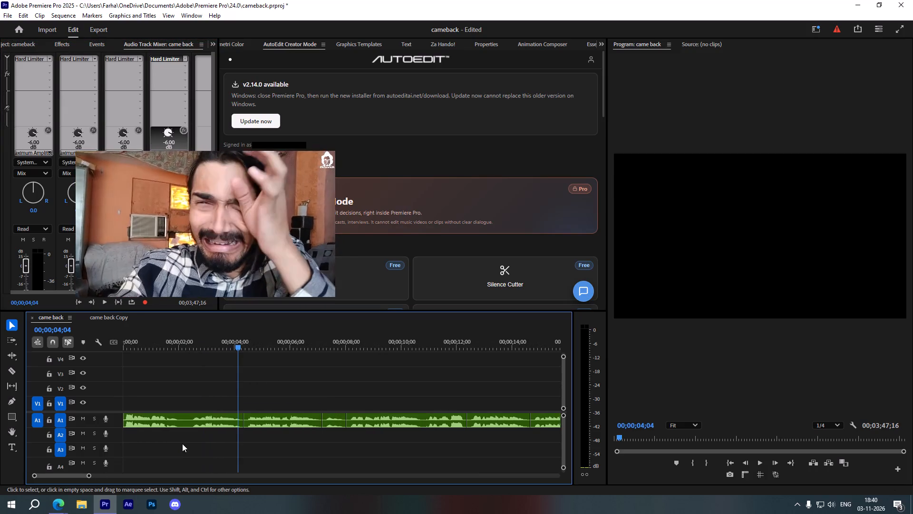
{"action": "scroll", "coordinate": [182, 444], "scroll_direction": "up", "scroll_amount": 15, "text": "alt"}
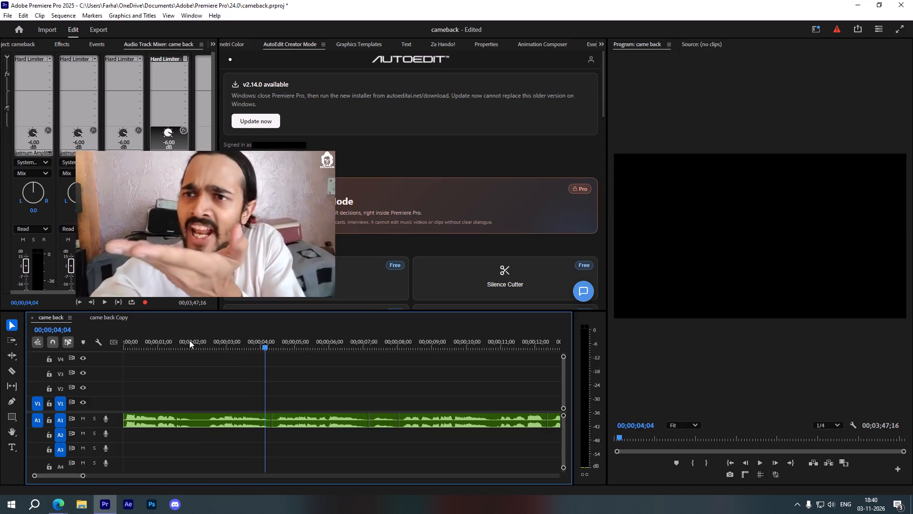
{"action": "scroll", "coordinate": [139, 405], "scroll_direction": "up", "scroll_amount": 15, "text": "alt"}
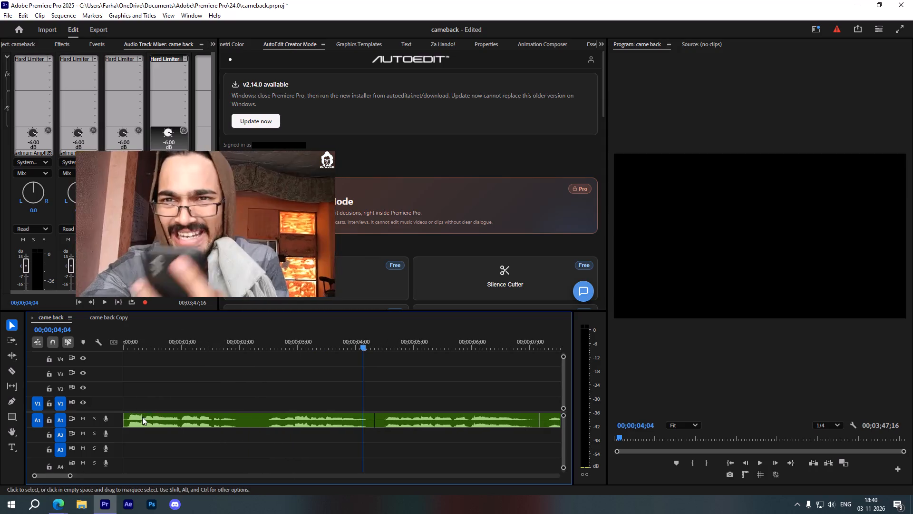
{"action": "scroll", "coordinate": [137, 425], "scroll_direction": "up", "scroll_amount": 10, "text": "alt"}
{"action": "left_click_drag", "start_coordinate": [127, 424], "coordinate": [134, 426]}
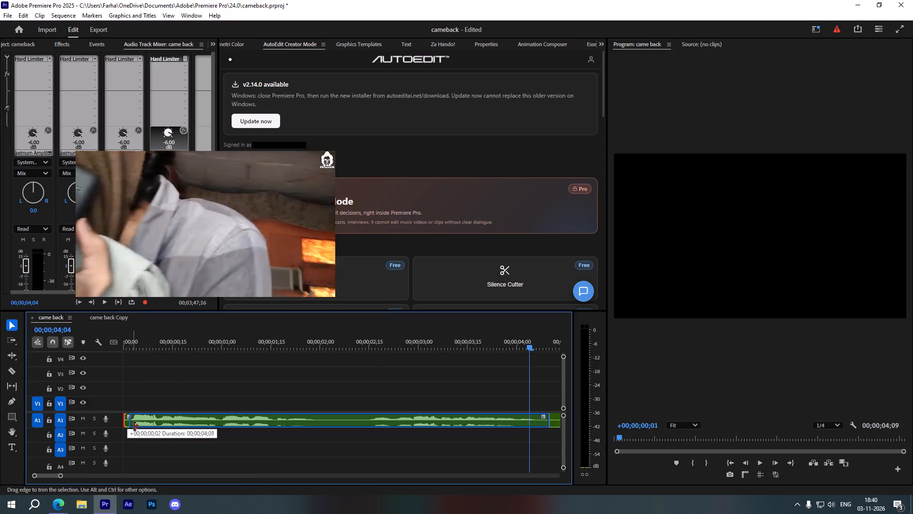
{"action": "left_click_drag", "start_coordinate": [134, 426], "coordinate": [136, 427]}
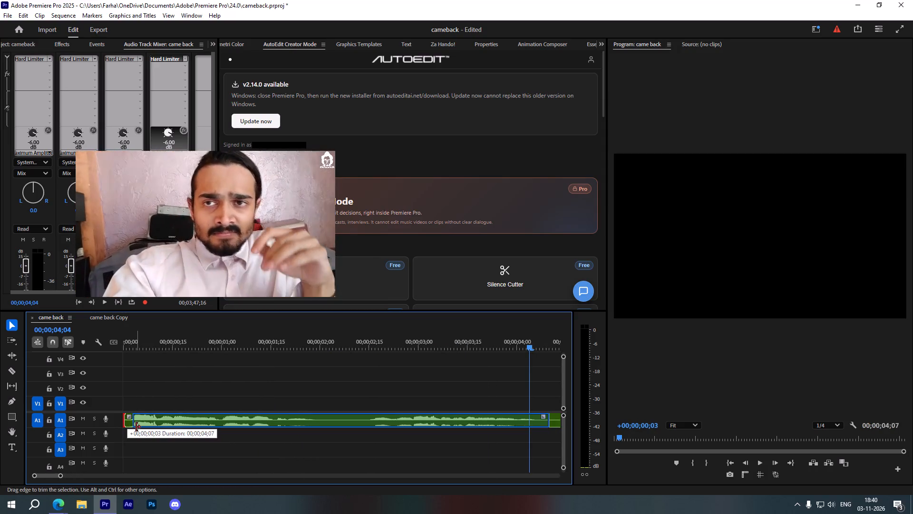
{"action": "left_click_drag", "start_coordinate": [136, 427], "coordinate": [135, 427]}
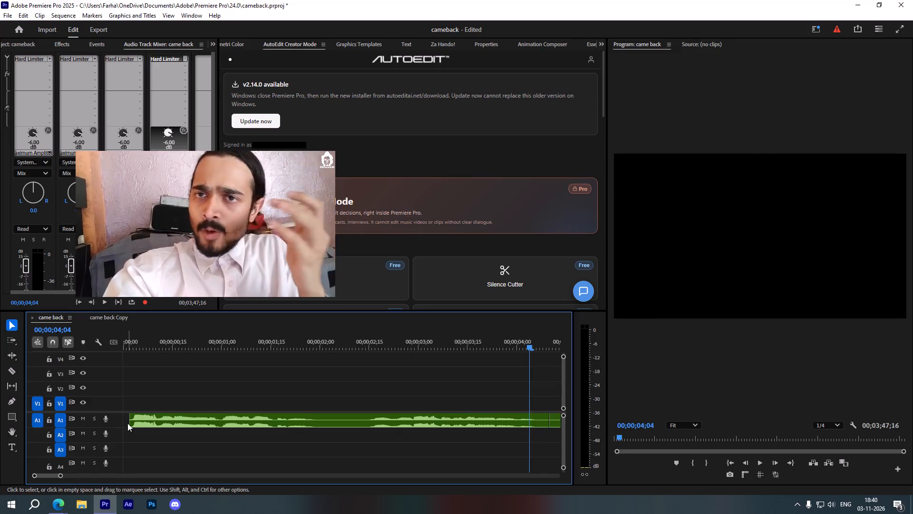
{"action": "left_click", "coordinate": [126, 421]}
{"action": "key", "text": "Delete"}
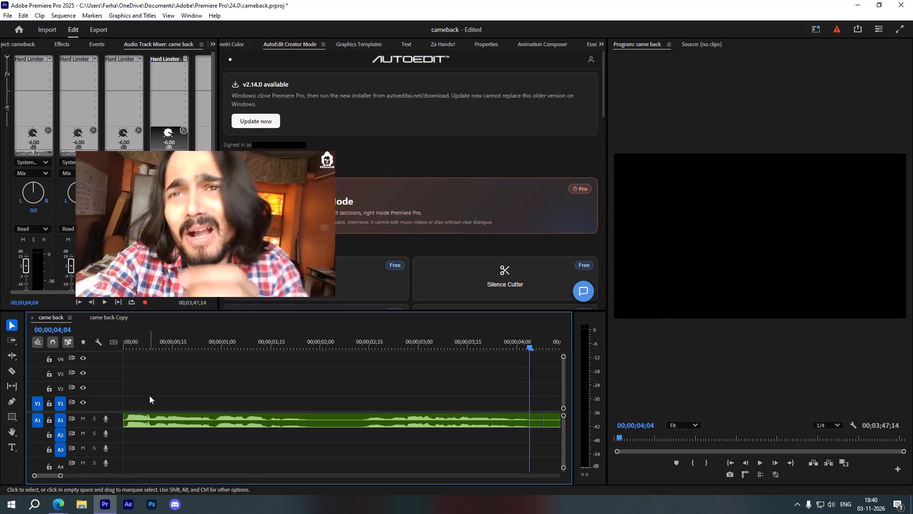
Play the came back sequence from the start to check how the trimmed opening sounds.
{"action": "left_click_drag", "start_coordinate": [155, 341], "coordinate": [125, 356]}
{"action": "key", "text": "space"}
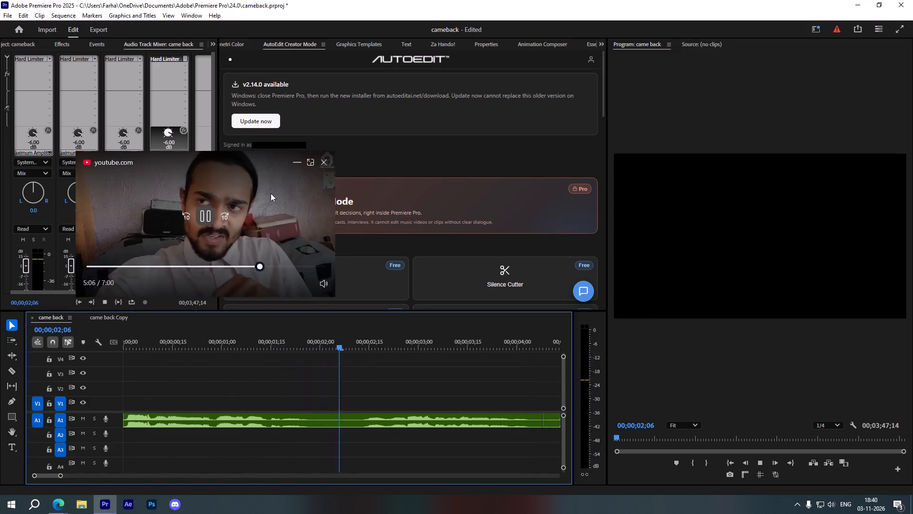
{"action": "key", "text": "space"}
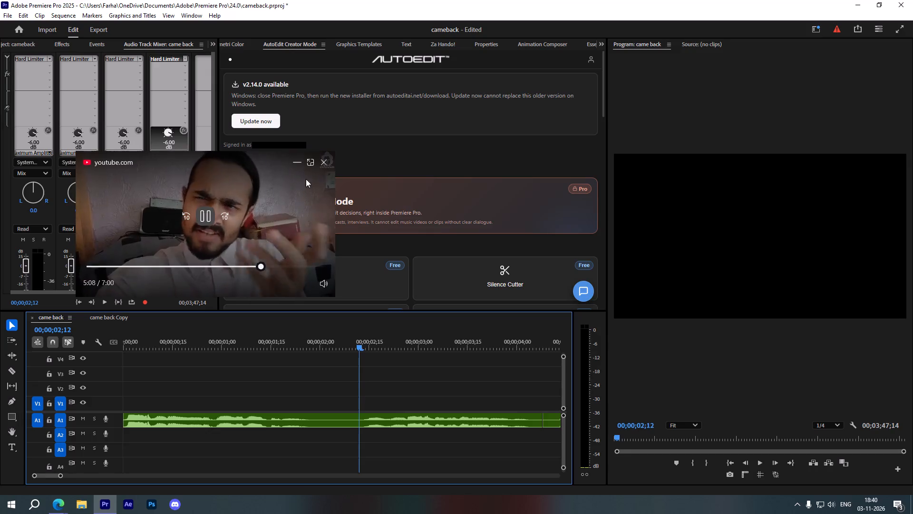
Close the floating YouTube video window.
{"action": "left_click", "coordinate": [328, 161]}
Cut the quiet stretch from about 00;00;01;26 to 00;00;02;12 out of the first A1 clip and close the gap.
{"action": "scroll", "coordinate": [301, 391], "scroll_direction": "down", "scroll_amount": 4, "text": "alt"}
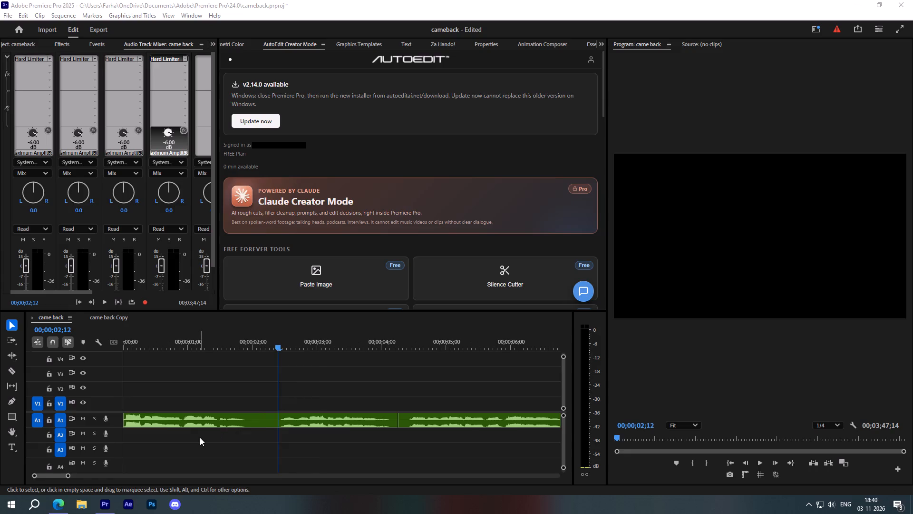
{"action": "scroll", "coordinate": [200, 437], "scroll_direction": "up", "scroll_amount": 8, "text": "alt"}
{"action": "key", "text": "c"}
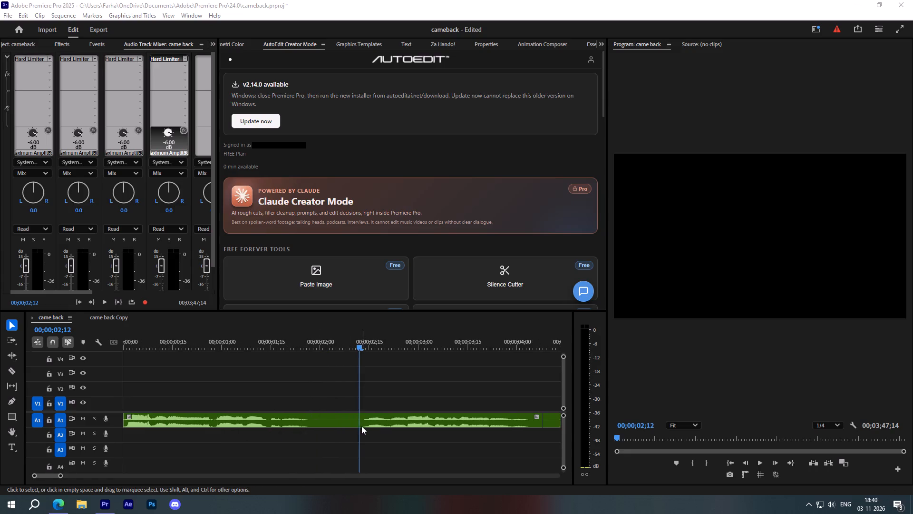
{"action": "left_click", "coordinate": [358, 425]}
{"action": "key", "text": "c"}
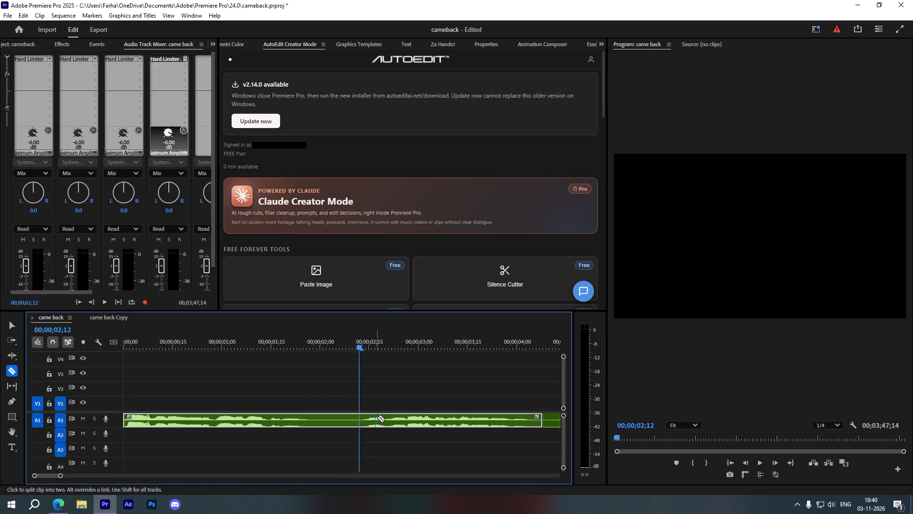
{"action": "left_click", "coordinate": [356, 423]}
{"action": "left_click", "coordinate": [307, 423]}
{"action": "key", "text": "v"}
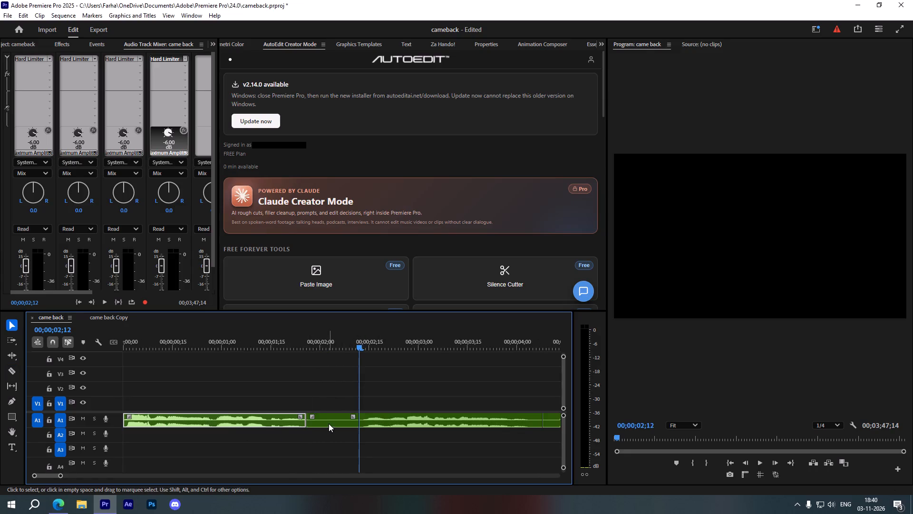
{"action": "left_click", "coordinate": [329, 424]}
{"action": "key", "text": "Delete"}
{"action": "left_click", "coordinate": [335, 420]}
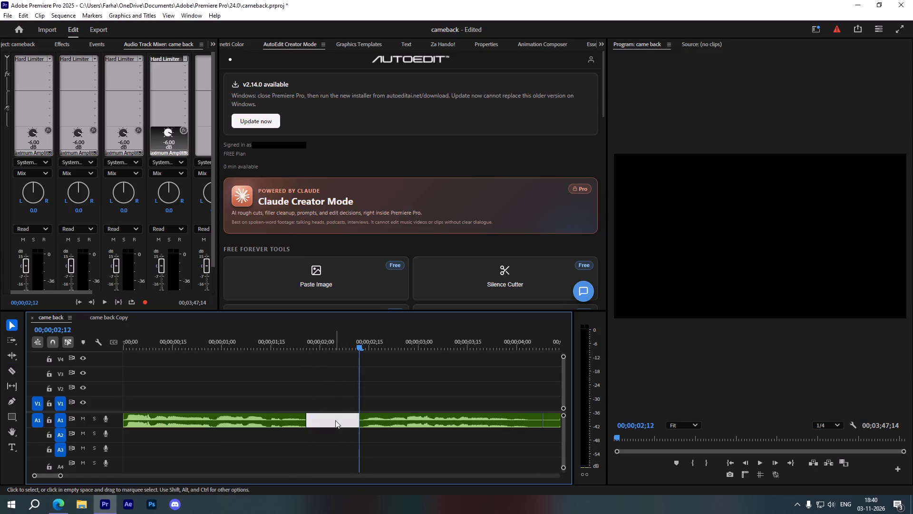
{"action": "key", "text": "Delete"}
Move the second A1 clip down to A2 about 11 frames earlier, so it overlaps the end of the first clip.
{"action": "left_click_drag", "start_coordinate": [366, 421], "coordinate": [328, 437]}
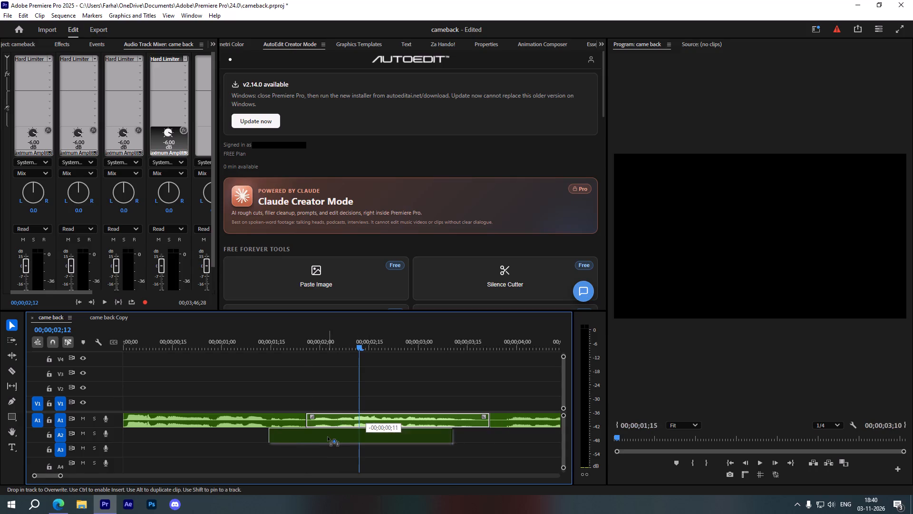
{"action": "left_click_drag", "start_coordinate": [328, 437], "coordinate": [330, 437]}
{"action": "scroll", "coordinate": [325, 442], "scroll_direction": "up", "scroll_amount": 4}
{"action": "scroll", "coordinate": [325, 441], "scroll_direction": "down", "scroll_amount": 4, "text": "alt"}
{"action": "scroll", "coordinate": [306, 441], "scroll_direction": "up", "scroll_amount": 5}
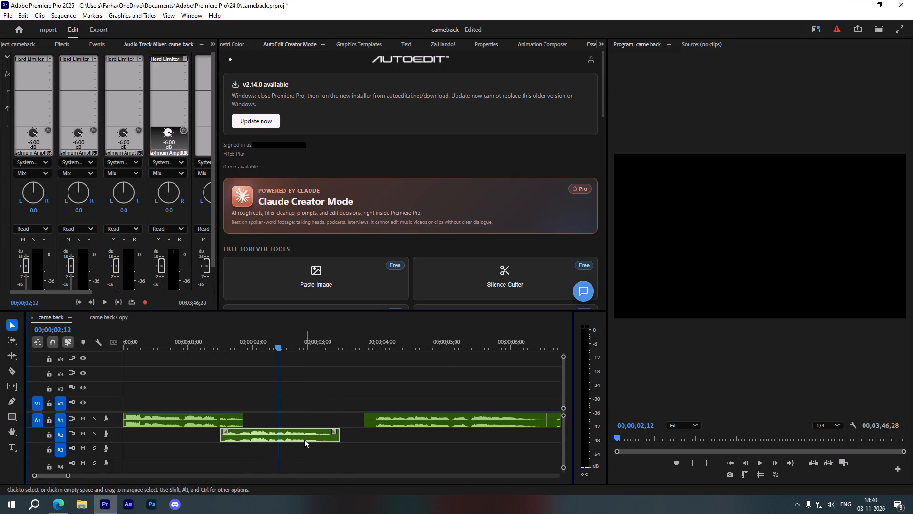
{"action": "scroll", "coordinate": [235, 426], "scroll_direction": "up", "scroll_amount": 11, "text": "alt"}
Play the sequence from the start to check the overlap between the first A1 clip and the A2 clip.
{"action": "left_click_drag", "start_coordinate": [189, 342], "coordinate": [111, 339]}
{"action": "scroll", "coordinate": [173, 387], "scroll_direction": "down", "scroll_amount": 4, "text": "alt"}
{"action": "key", "text": "space"}
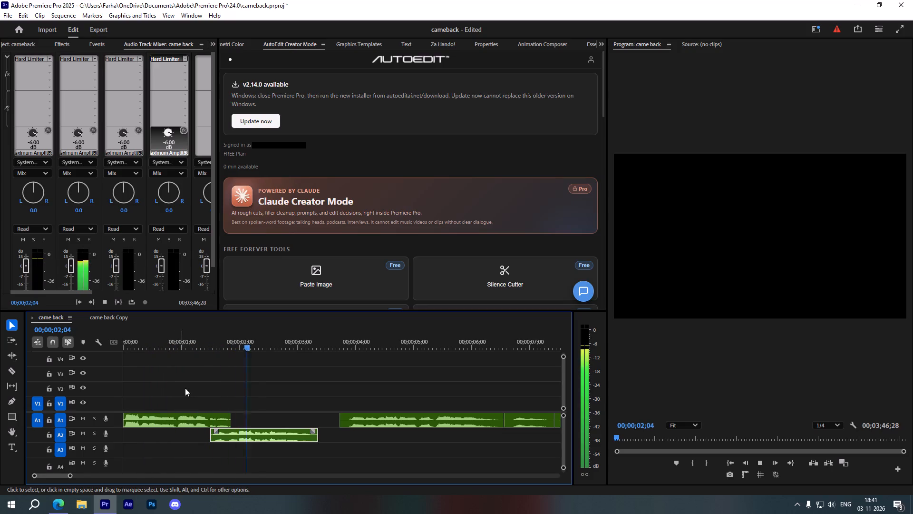
{"action": "key", "text": "space"}
Shift the A2 clip about 8 frames later and extend the end of the first A1 clip by about 3 frames.
{"action": "scroll", "coordinate": [234, 438], "scroll_direction": "up", "scroll_amount": 3, "text": "alt"}
{"action": "left_click_drag", "start_coordinate": [237, 436], "coordinate": [257, 434]}
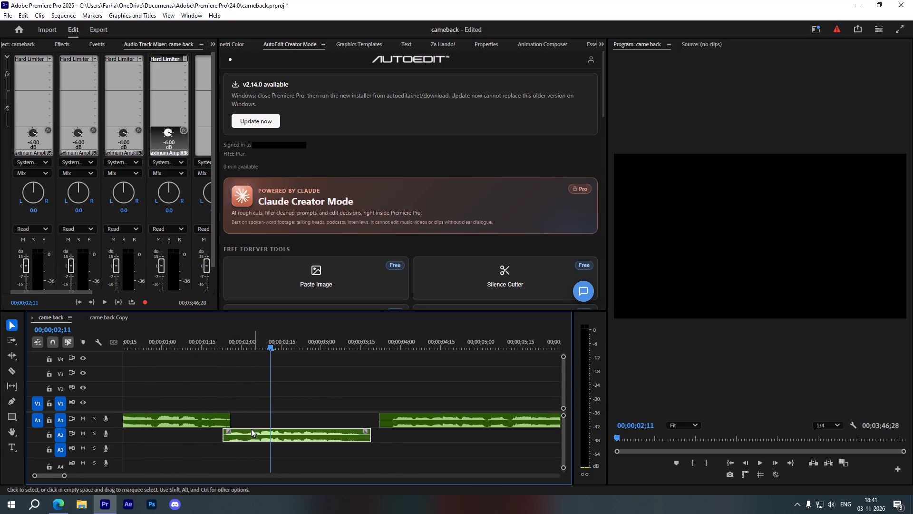
{"action": "left_click_drag", "start_coordinate": [234, 423], "coordinate": [243, 424]}
Play the sequence from the start to check the adjusted overlap between the first two clips.
{"action": "left_click_drag", "start_coordinate": [237, 336], "coordinate": [222, 347]}
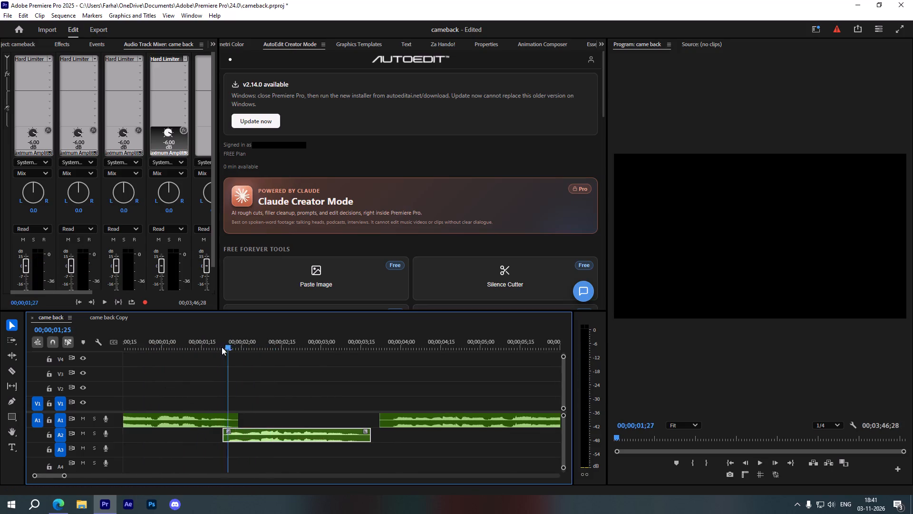
{"action": "left_click_drag", "start_coordinate": [222, 347], "coordinate": [90, 356]}
{"action": "scroll", "coordinate": [189, 389], "scroll_direction": "down", "scroll_amount": 6, "text": "alt"}
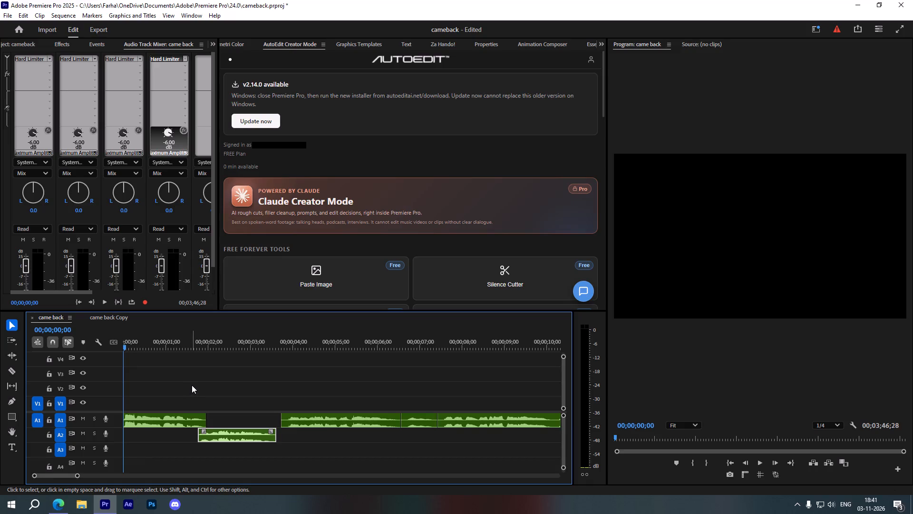
{"action": "key", "text": "space"}
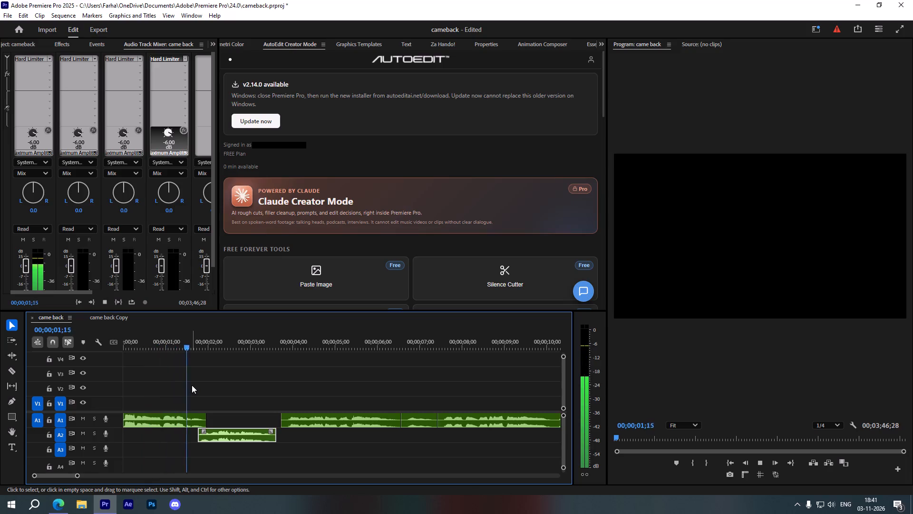
{"action": "key", "text": "space"}
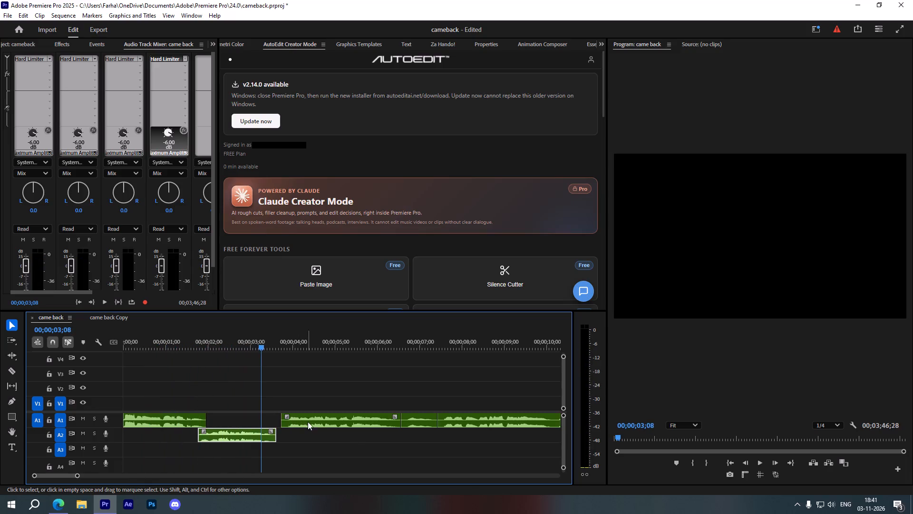
Move the next A1 clip earlier to start at about 00;00;03;03, overlapping the end of the A2 clip.
{"action": "left_click_drag", "start_coordinate": [314, 422], "coordinate": [292, 418]}
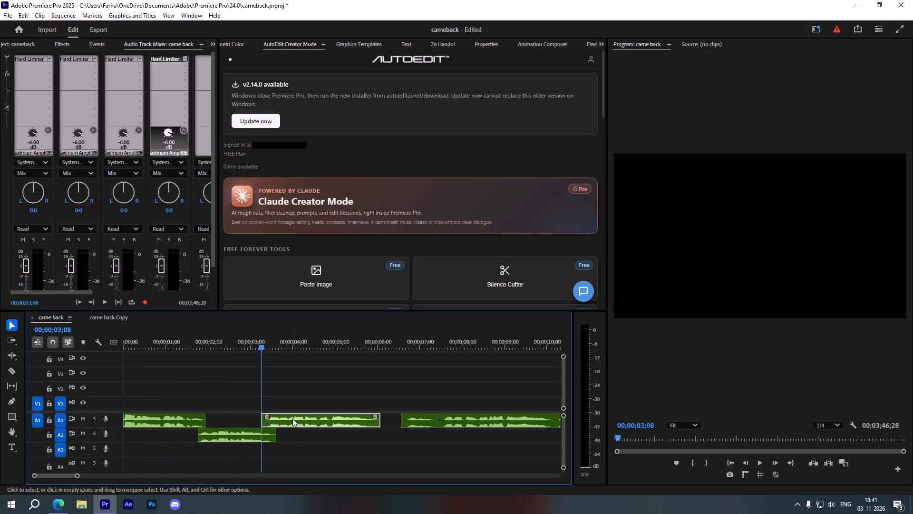
{"action": "scroll", "coordinate": [289, 420], "scroll_direction": "up", "scroll_amount": 5, "text": "alt"}
{"action": "left_click_drag", "start_coordinate": [300, 419], "coordinate": [289, 418]}
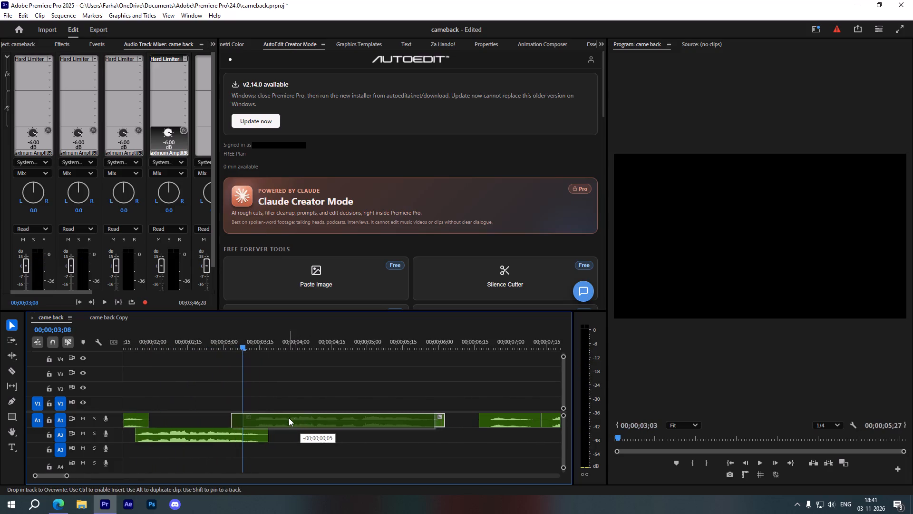
{"action": "scroll", "coordinate": [289, 418], "scroll_direction": "down", "scroll_amount": 9, "text": "alt"}
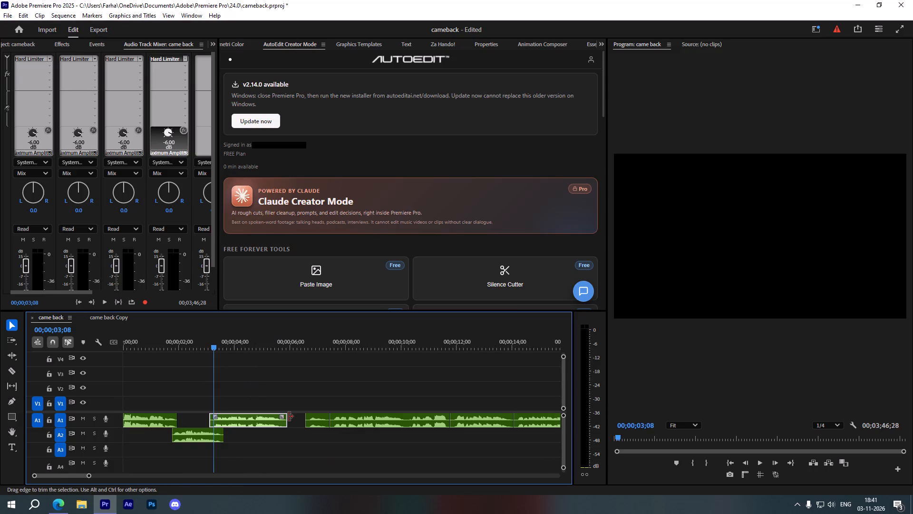
Play the sequence from the start to check the timing of the first three overlapping clips.
{"action": "left_click_drag", "start_coordinate": [208, 340], "coordinate": [114, 361]}
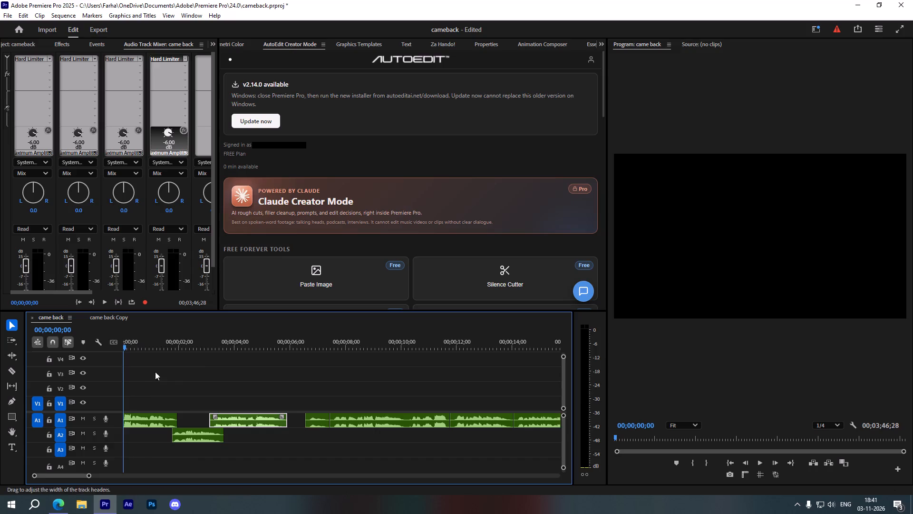
{"action": "key", "text": "space"}
{"action": "scroll", "coordinate": [188, 422], "scroll_direction": "up", "scroll_amount": 4, "text": "alt"}
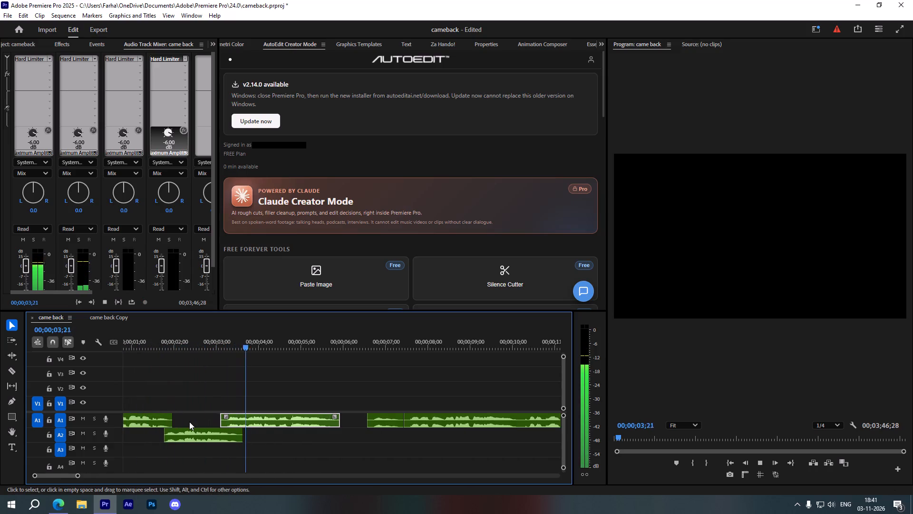
{"action": "scroll", "coordinate": [246, 420], "scroll_direction": "down", "scroll_amount": 3}
{"action": "key", "text": "space"}
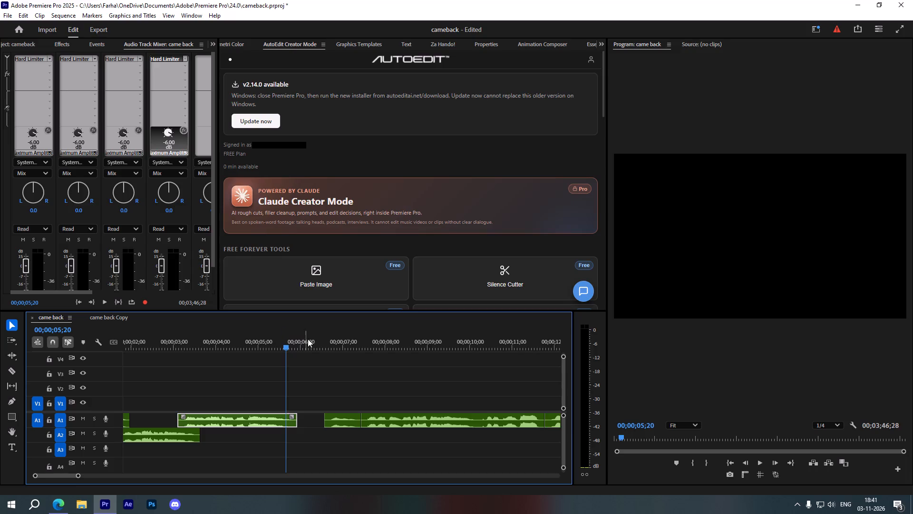
Continue playback from 00;00;05;20 across the gap to check the short A1 clip that follows it.
{"action": "scroll", "coordinate": [295, 395], "scroll_direction": "up", "scroll_amount": 10}
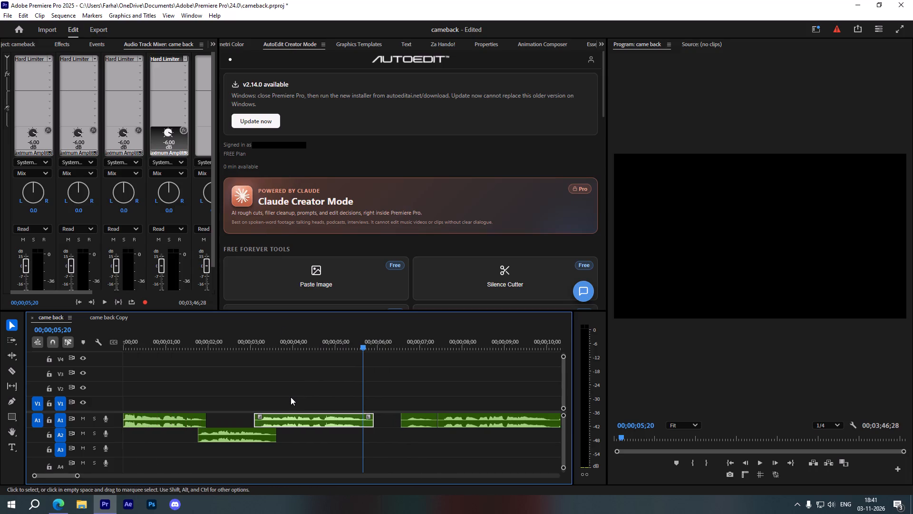
{"action": "scroll", "coordinate": [291, 397], "scroll_direction": "up", "scroll_amount": 3}
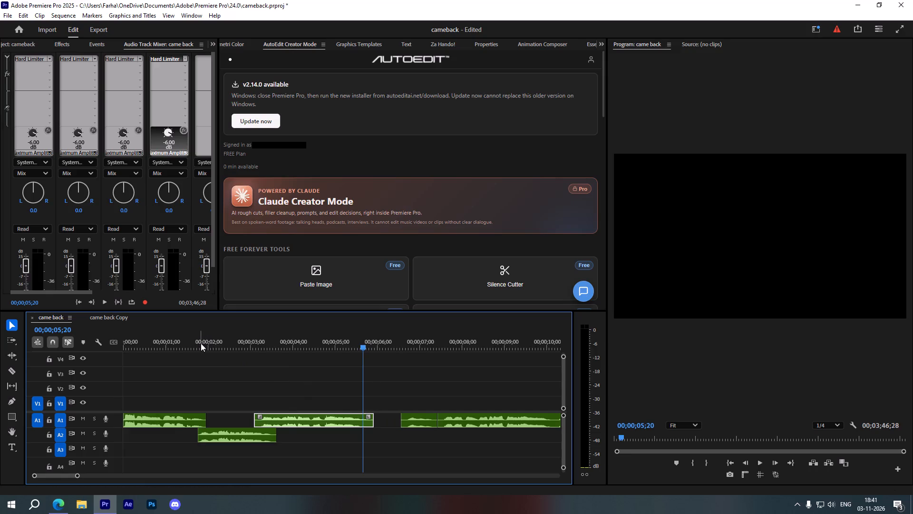
{"action": "scroll", "coordinate": [225, 359], "scroll_direction": "down", "scroll_amount": 3}
{"action": "scroll", "coordinate": [225, 359], "scroll_direction": "up", "scroll_amount": 3}
{"action": "scroll", "coordinate": [225, 359], "scroll_direction": "down", "scroll_amount": 3}
{"action": "scroll", "coordinate": [225, 359], "scroll_direction": "up", "scroll_amount": 3}
{"action": "scroll", "coordinate": [225, 359], "scroll_direction": "down", "scroll_amount": 7}
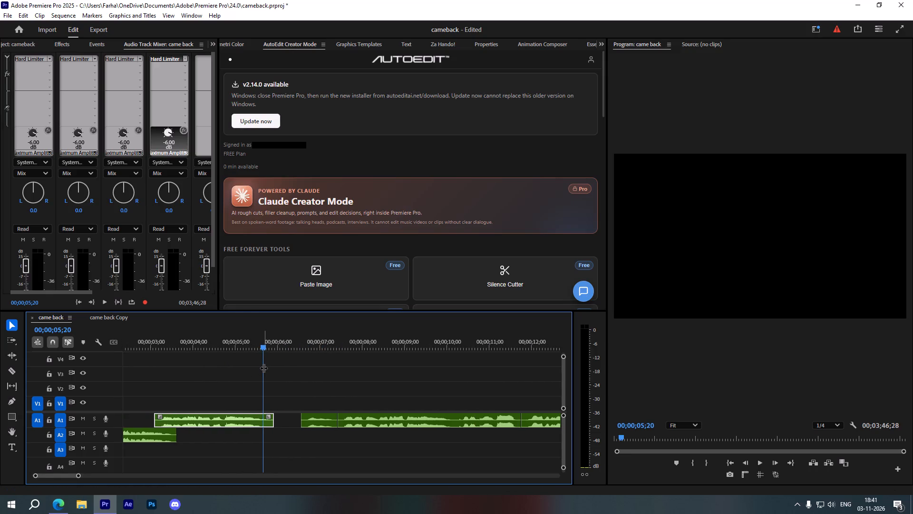
{"action": "key", "text": "space"}
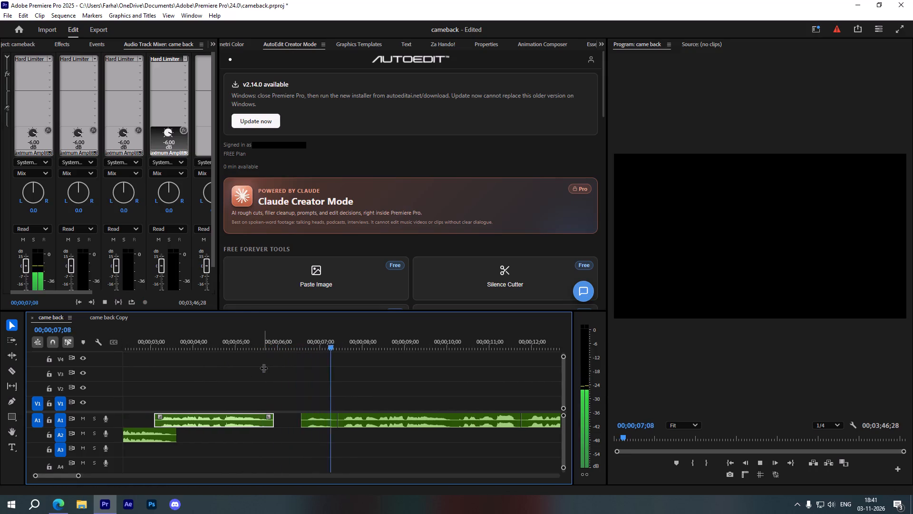
{"action": "key", "text": "space"}
Open the volume Level of the short A1 clip after the gap for editing in Effect Controls.
{"action": "left_click", "coordinate": [316, 423]}
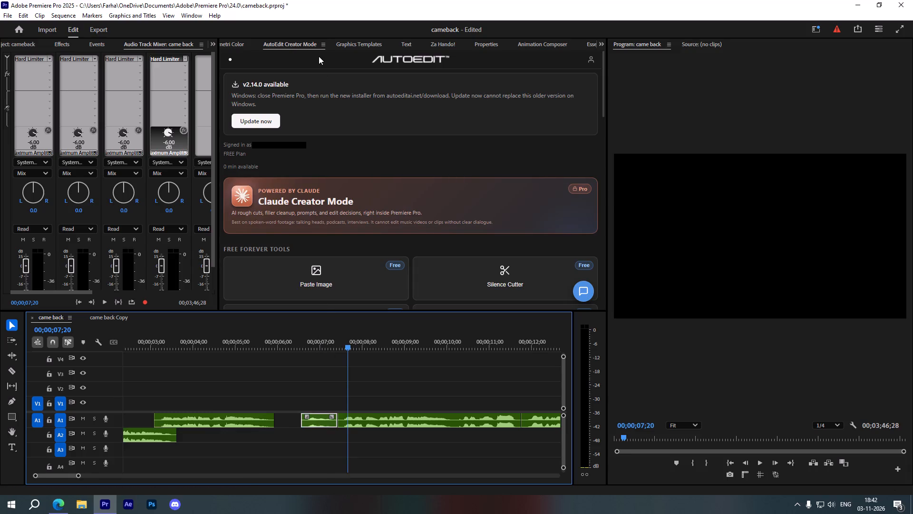
{"action": "scroll", "coordinate": [320, 46], "scroll_direction": "up", "scroll_amount": 7}
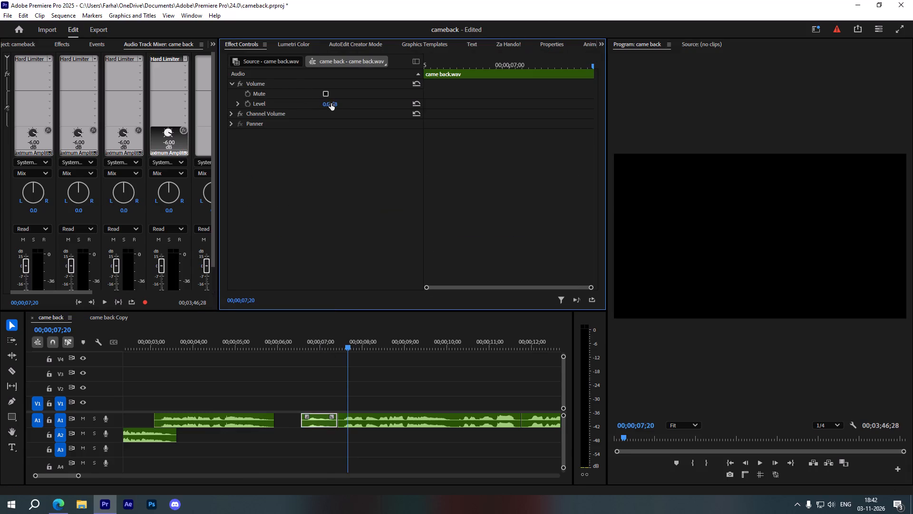
{"action": "left_click", "coordinate": [334, 104]}
In the came back Copy sequence, set the A1 clip's volume Level to 15 dB.
{"action": "left_click", "coordinate": [117, 322]}
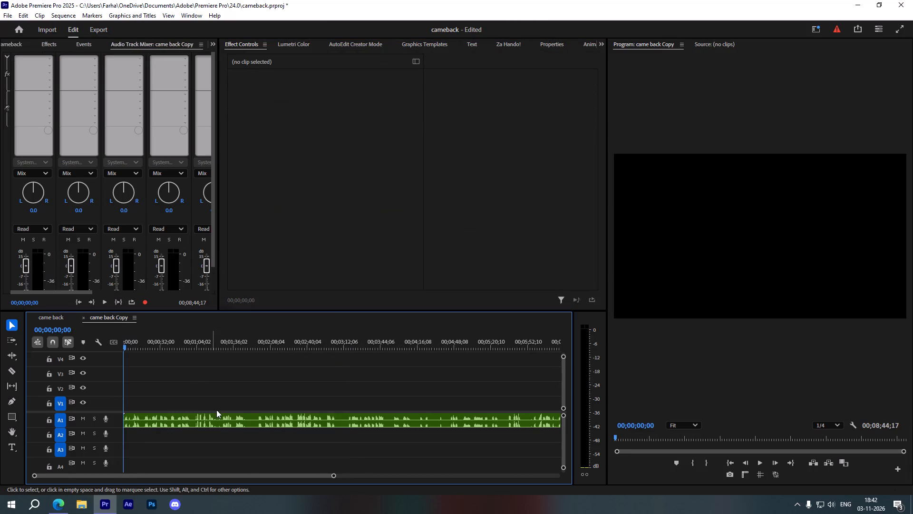
{"action": "left_click", "coordinate": [218, 412]}
{"action": "left_click", "coordinate": [222, 418]}
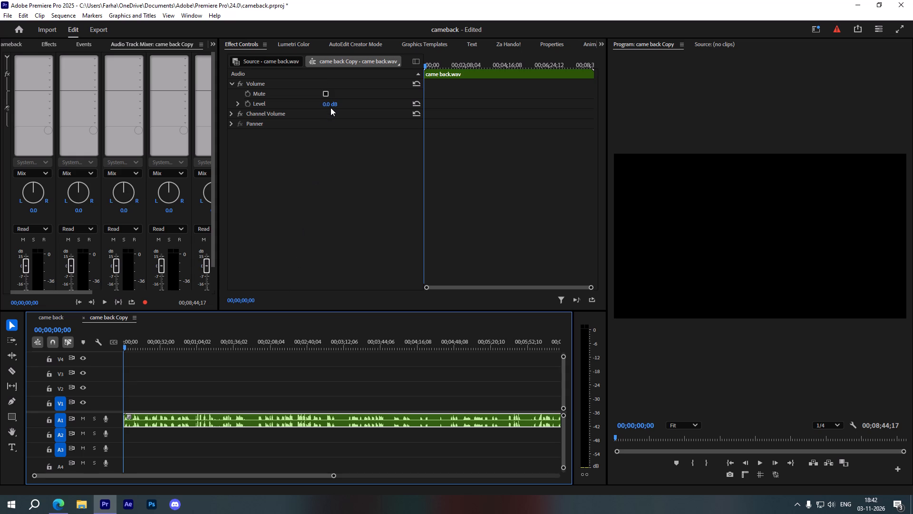
{"action": "left_click", "coordinate": [330, 108]}
{"action": "left_click", "coordinate": [332, 103]}
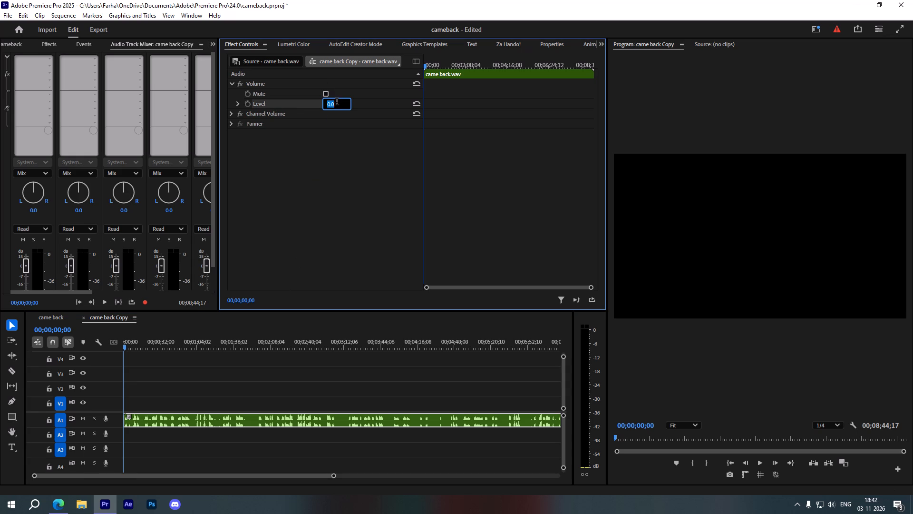
{"action": "type", "text": "15"}
{"action": "key", "text": "Return"}
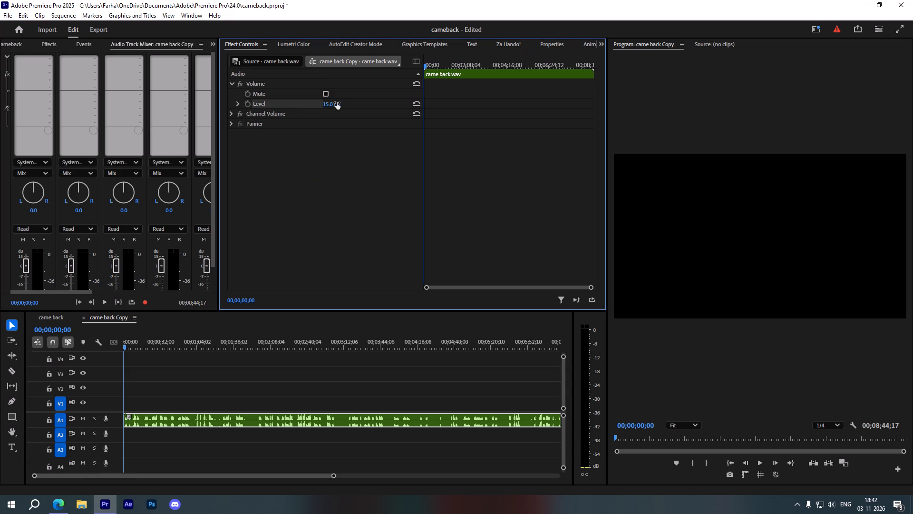
Back in the came back sequence, set the volume Level of the short A1 clip after the gap to 15 dB.
{"action": "left_click", "coordinate": [52, 315]}
{"action": "left_click_drag", "start_coordinate": [337, 358], "coordinate": [311, 358]}
{"action": "left_click_drag", "start_coordinate": [342, 345], "coordinate": [307, 354]}
{"action": "left_click", "coordinate": [316, 428]}
{"action": "left_click", "coordinate": [319, 422]}
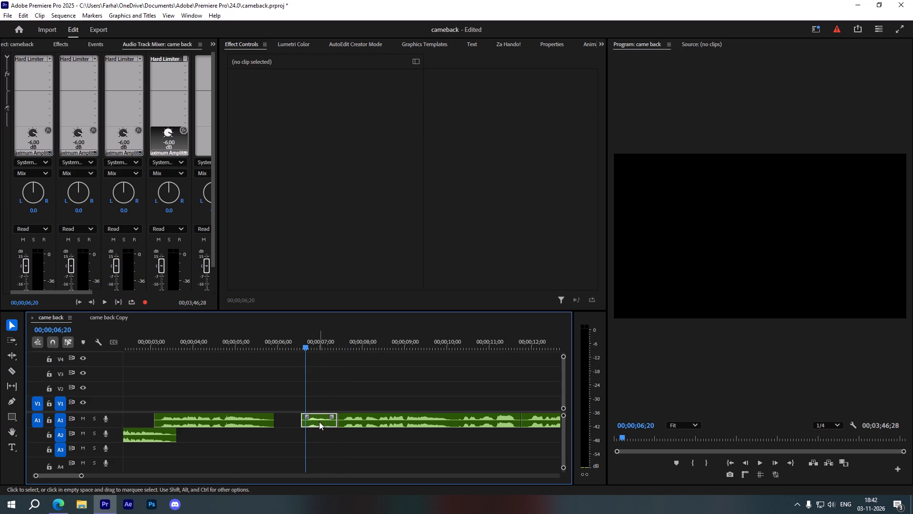
{"action": "left_click", "coordinate": [331, 103]}
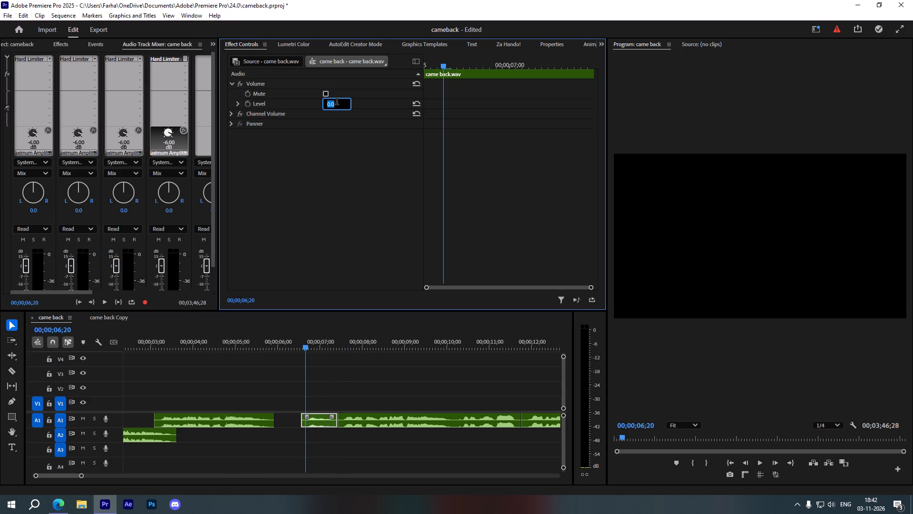
{"action": "type", "text": "15"}
{"action": "key", "text": "Return"}
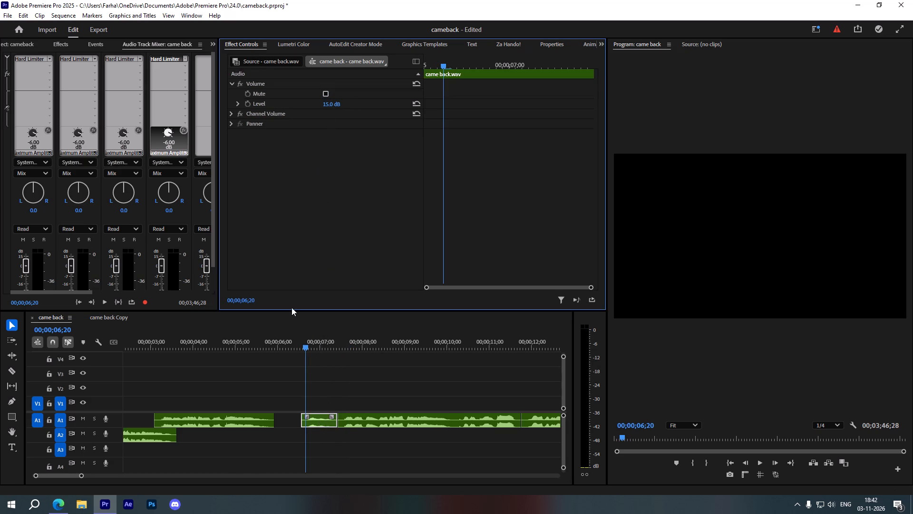
Move the short clip from A1 down to A2 about one second earlier, overlapping the end of the preceding A1 clip.
{"action": "scroll", "coordinate": [291, 424], "scroll_direction": "up", "scroll_amount": 2, "text": "alt"}
{"action": "left_click_drag", "start_coordinate": [324, 425], "coordinate": [282, 440]}
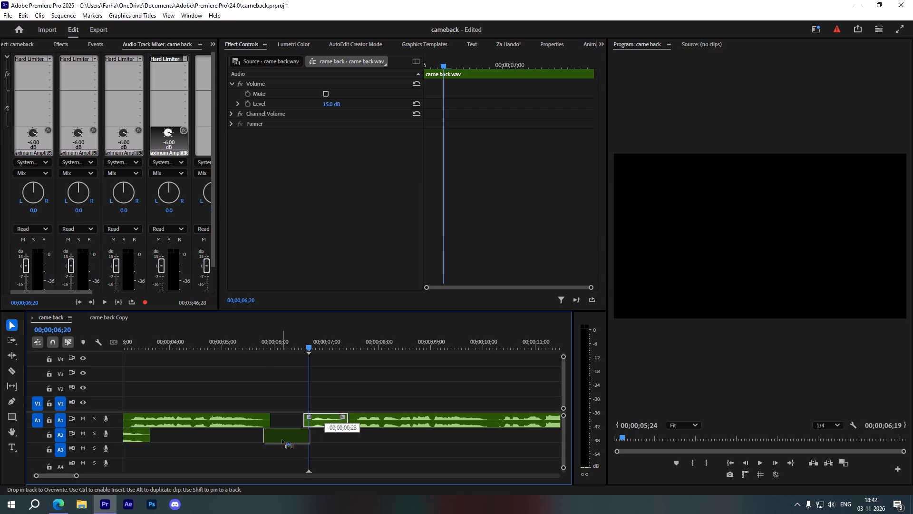
{"action": "left_click_drag", "start_coordinate": [282, 440], "coordinate": [271, 438]}
{"action": "scroll", "coordinate": [258, 445], "scroll_direction": "up", "scroll_amount": 8}
{"action": "scroll", "coordinate": [257, 445], "scroll_direction": "down", "scroll_amount": 9, "text": "alt"}
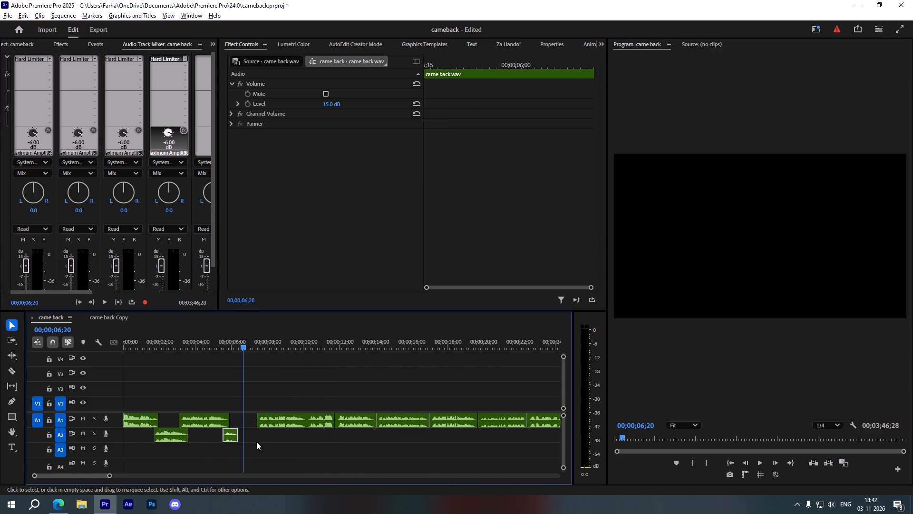
Play the came back sequence from the start through the short A2 clip to check the overlaps and levels.
{"action": "scroll", "coordinate": [256, 442], "scroll_direction": "down", "scroll_amount": 2, "text": "alt"}
{"action": "left_click_drag", "start_coordinate": [180, 340], "coordinate": [68, 348]}
{"action": "key", "text": "space"}
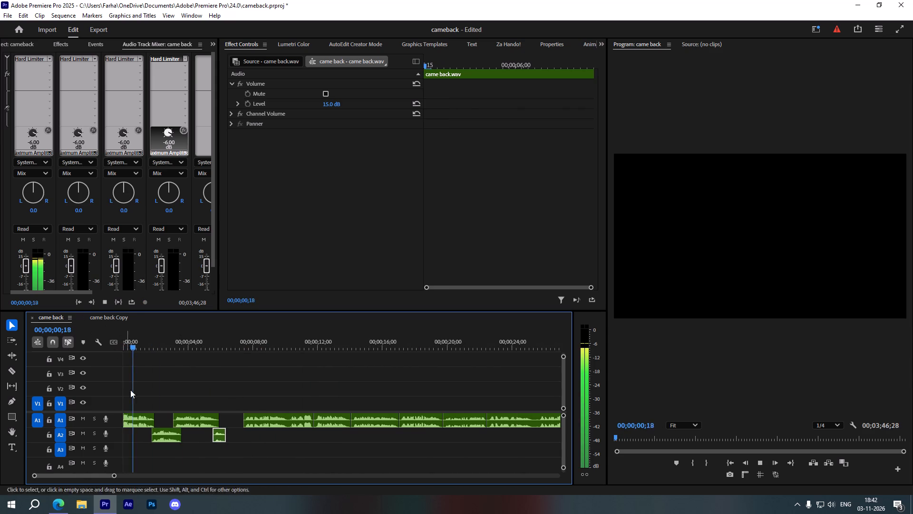
{"action": "scroll", "coordinate": [139, 406], "scroll_direction": "up", "scroll_amount": 3, "text": "alt"}
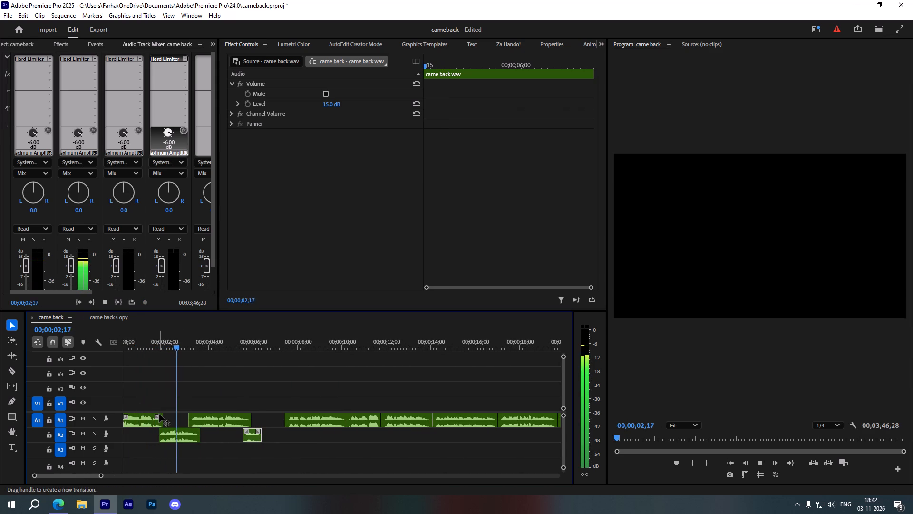
{"action": "scroll", "coordinate": [208, 429], "scroll_direction": "up", "scroll_amount": 2}
{"action": "scroll", "coordinate": [208, 429], "scroll_direction": "down", "scroll_amount": 3}
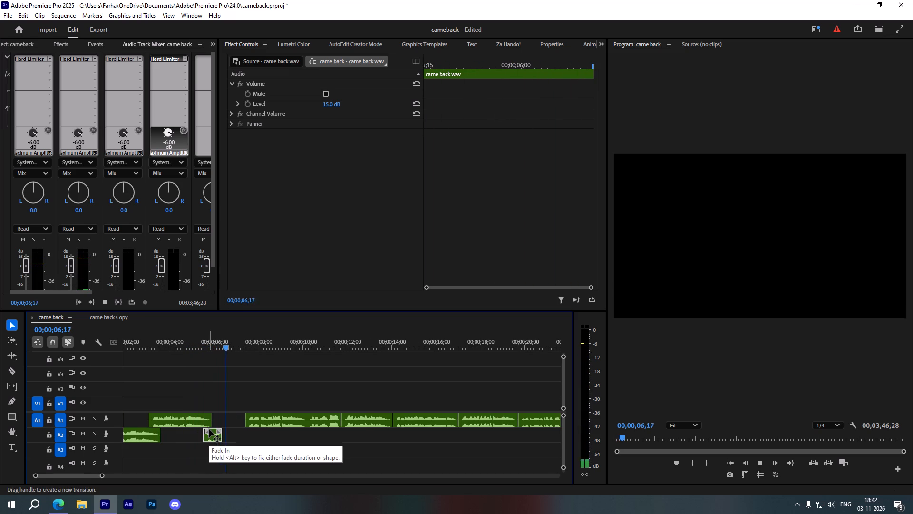
{"action": "key", "text": "space"}
{"action": "left_click_drag", "start_coordinate": [228, 342], "coordinate": [206, 342]}
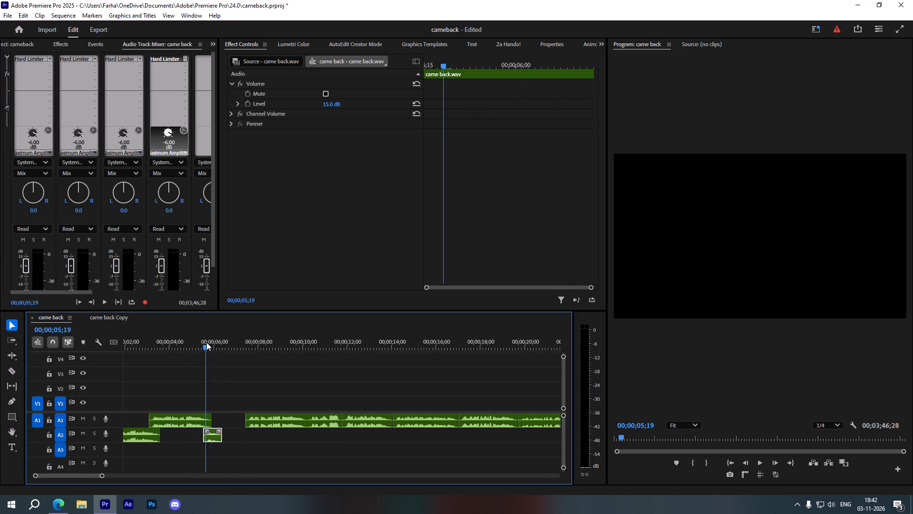
{"action": "key", "text": "space"}
{"action": "key", "text": "space"}
Set the volume Level of the second A1 clip to 15 dB and play it back.
{"action": "left_click", "coordinate": [172, 420]}
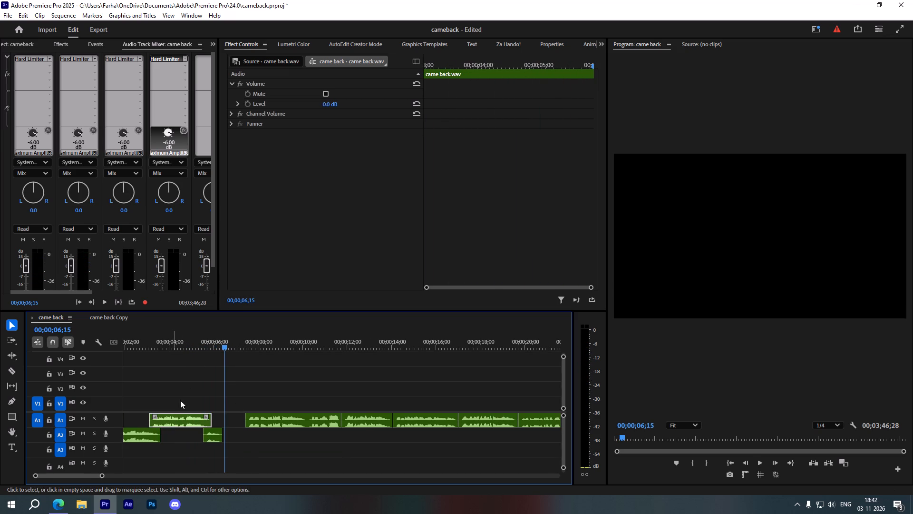
{"action": "left_click", "coordinate": [330, 103]}
{"action": "type", "text": "15"}
{"action": "key", "text": "Return"}
{"action": "left_click_drag", "start_coordinate": [196, 331], "coordinate": [144, 340]}
{"action": "key", "text": "space"}
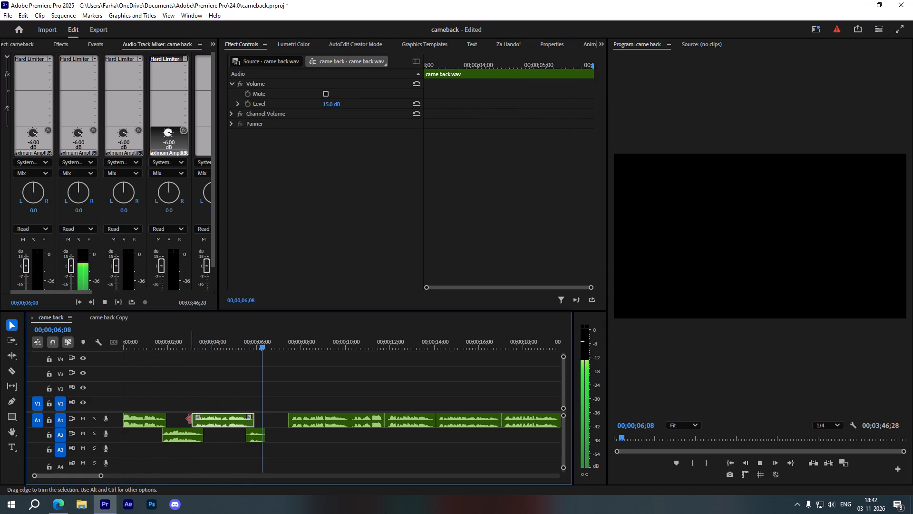
{"action": "key", "text": "space"}
Set the volume Level of the first A2 clip to 15 dB.
{"action": "left_click", "coordinate": [178, 437]}
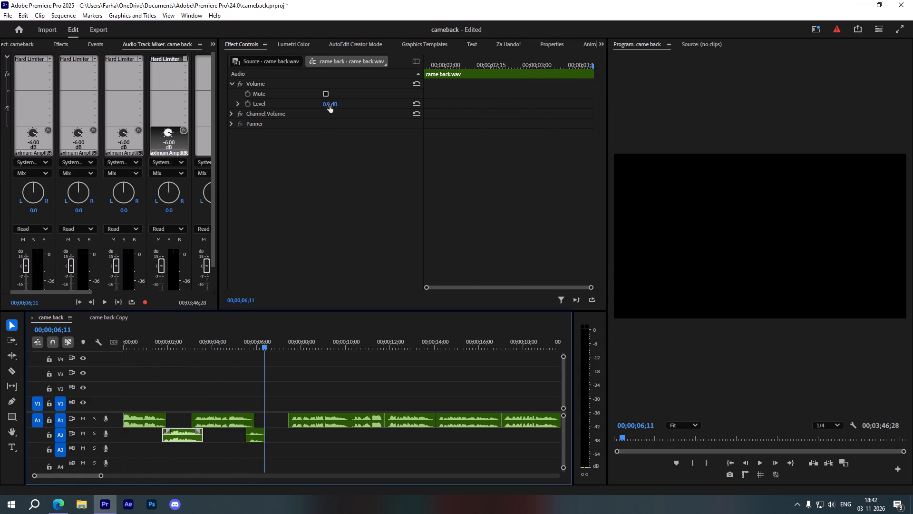
{"action": "left_click", "coordinate": [330, 106]}
{"action": "type", "text": "15"}
{"action": "key", "text": "Return"}
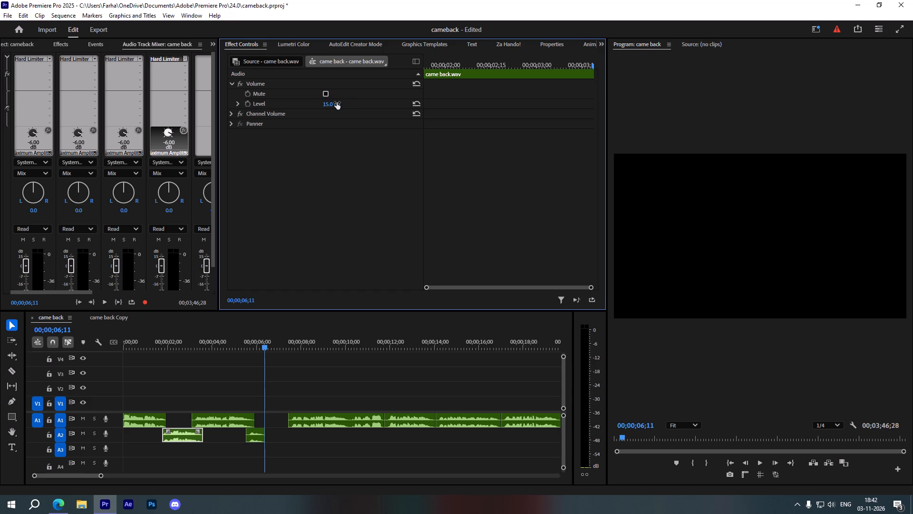
Set the volume Level of the first A1 clip to 15 dB.
{"action": "left_click", "coordinate": [146, 418]}
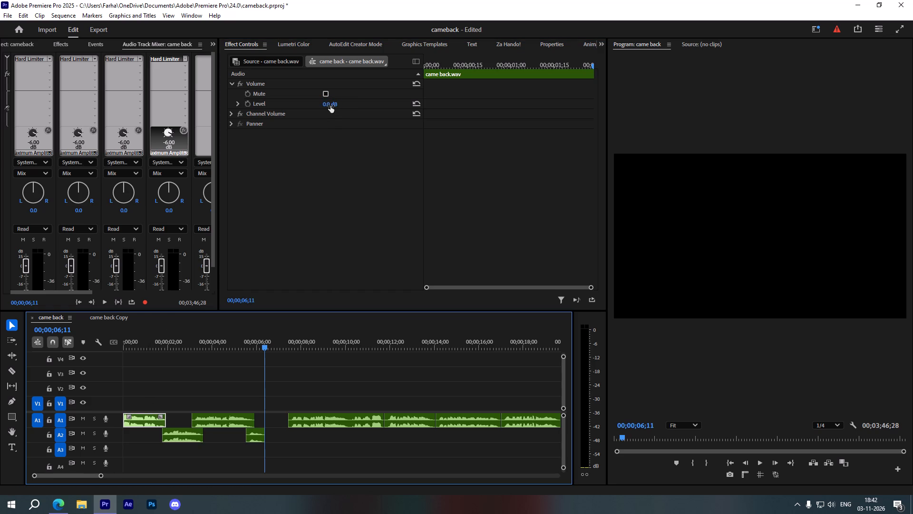
{"action": "left_click", "coordinate": [330, 103]}
{"action": "type", "text": "15"}
{"action": "key", "text": "Return"}
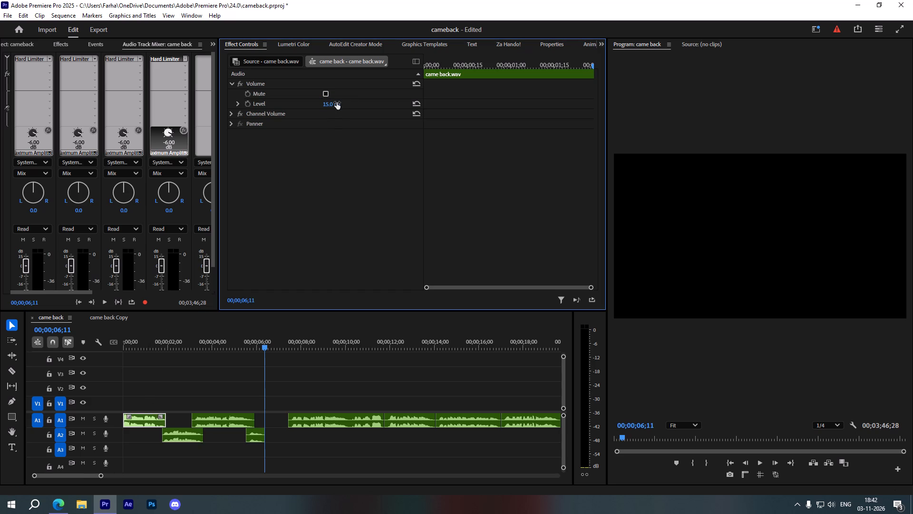
Play the sequence from the start, and shift the first A2 clip later so it starts where the first A1 clip ends.
{"action": "left_click_drag", "start_coordinate": [201, 339], "coordinate": [97, 353]}
{"action": "key", "text": "space"}
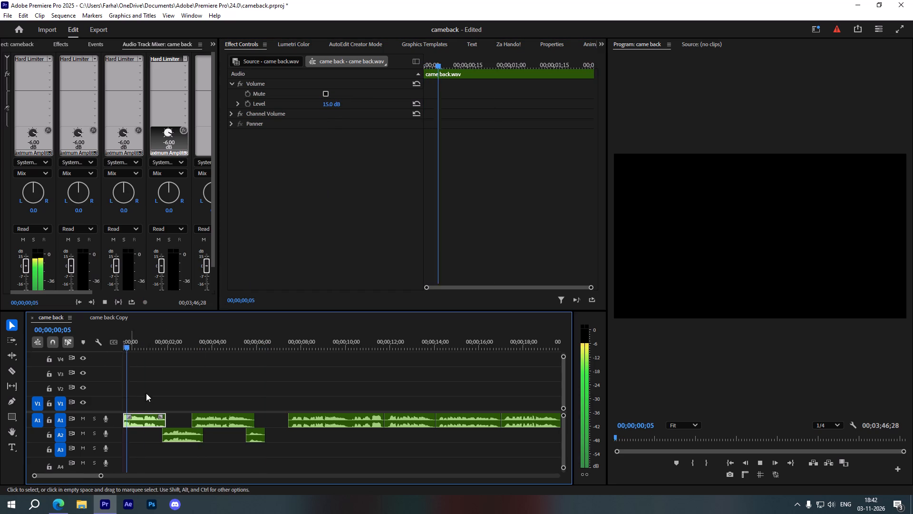
{"action": "scroll", "coordinate": [157, 412], "scroll_direction": "down", "scroll_amount": 3, "text": "alt"}
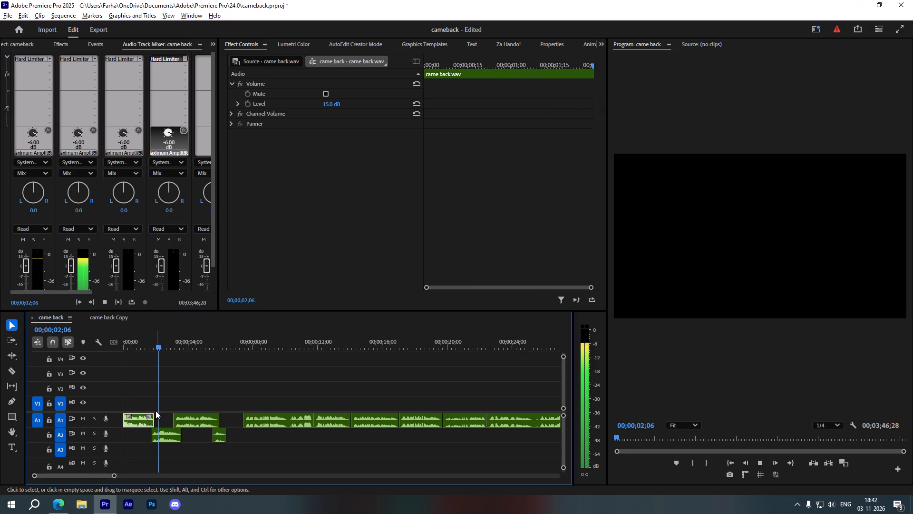
{"action": "scroll", "coordinate": [194, 419], "scroll_direction": "up", "scroll_amount": 4, "text": "alt"}
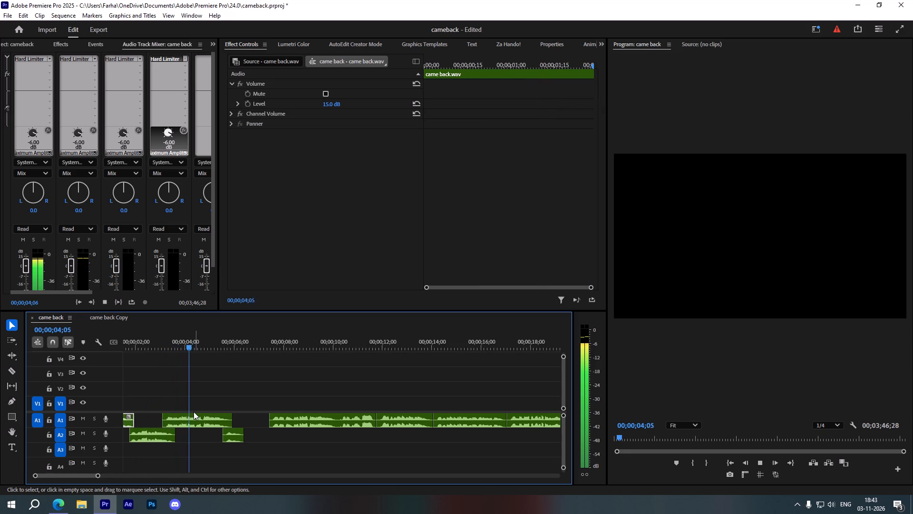
{"action": "scroll", "coordinate": [194, 412], "scroll_direction": "up", "scroll_amount": 4}
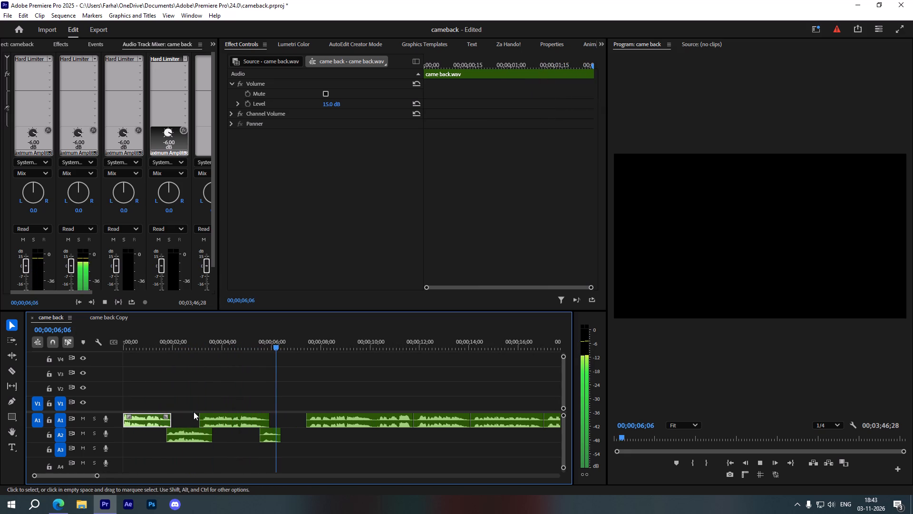
{"action": "key", "text": "space"}
{"action": "scroll", "coordinate": [180, 424], "scroll_direction": "up", "scroll_amount": 12, "text": "alt"}
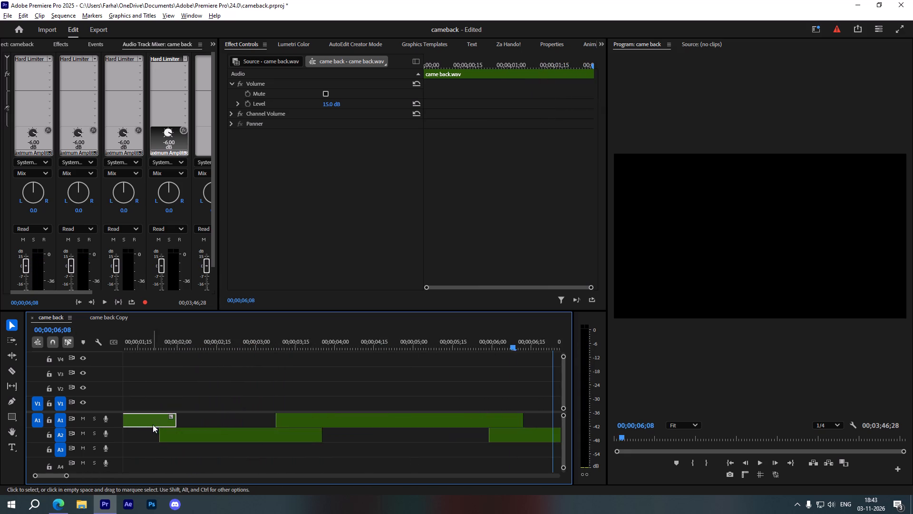
{"action": "left_click_drag", "start_coordinate": [189, 436], "coordinate": [207, 437]}
{"action": "scroll", "coordinate": [180, 402], "scroll_direction": "up", "scroll_amount": 4}
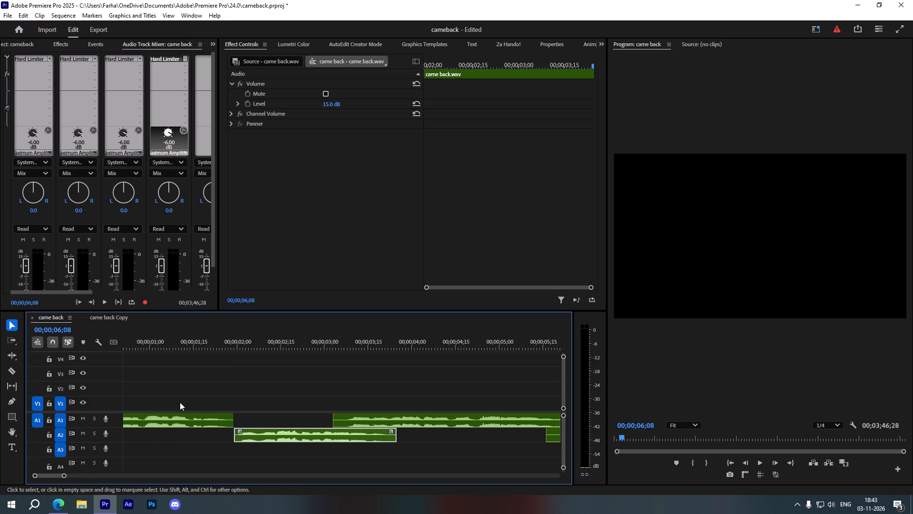
Replay the opening and move the second A1 clip about half a second later, keeping a slight overlap with the first A2 clip's end.
{"action": "scroll", "coordinate": [180, 402], "scroll_direction": "up", "scroll_amount": 1}
{"action": "scroll", "coordinate": [180, 402], "scroll_direction": "down", "scroll_amount": 5, "text": "alt"}
{"action": "left_click_drag", "start_coordinate": [167, 340], "coordinate": [89, 345]}
{"action": "key", "text": "space"}
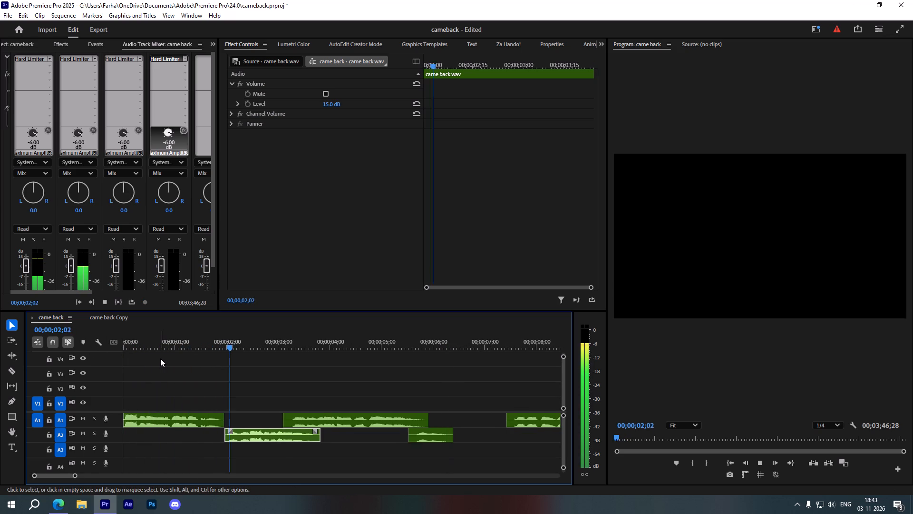
{"action": "scroll", "coordinate": [209, 380], "scroll_direction": "down", "scroll_amount": 4}
{"action": "key", "text": "space"}
{"action": "left_click_drag", "start_coordinate": [264, 423], "coordinate": [267, 423]}
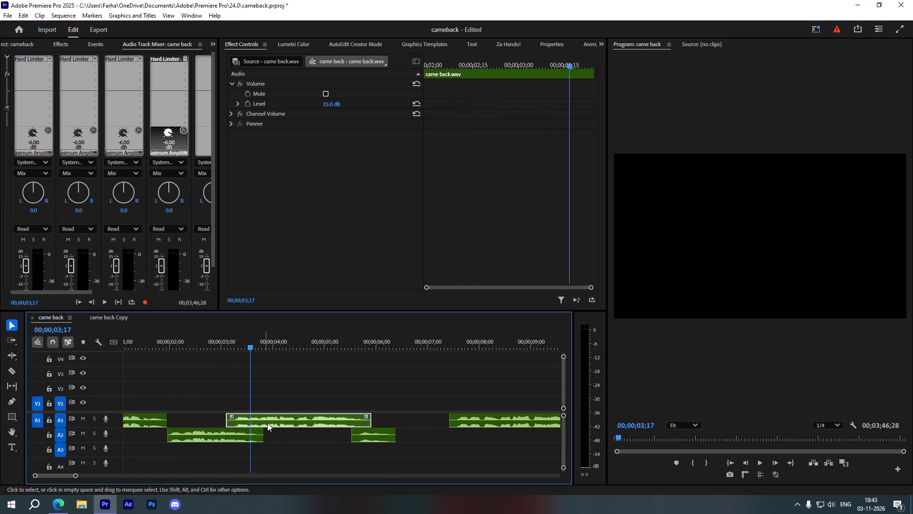
{"action": "left_click_drag", "start_coordinate": [267, 423], "coordinate": [293, 423]}
Play on and move the short second A2 clip about 20 frames later, slightly overlapping the end of the second A1 clip.
{"action": "key", "text": "space"}
{"action": "scroll", "coordinate": [191, 372], "scroll_direction": "down", "scroll_amount": 1}
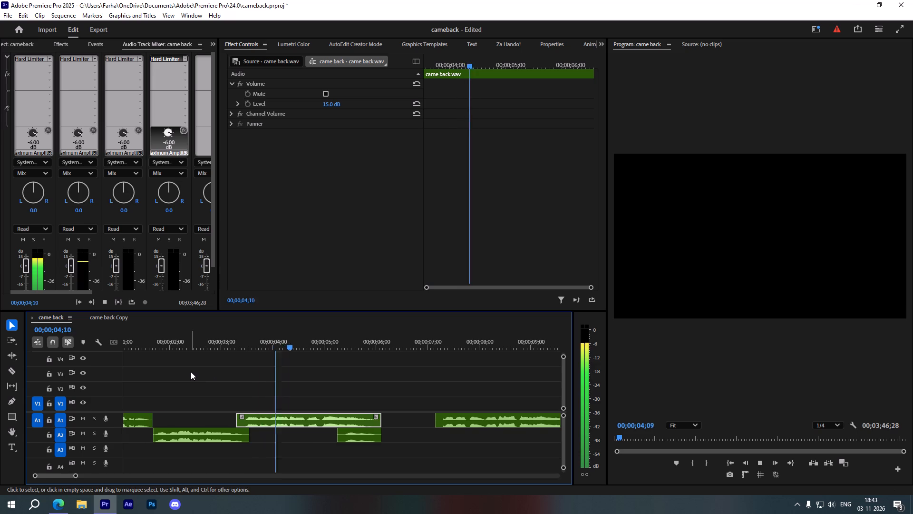
{"action": "scroll", "coordinate": [191, 372], "scroll_direction": "down", "scroll_amount": 3}
{"action": "key", "text": "space"}
{"action": "left_click_drag", "start_coordinate": [311, 434], "coordinate": [342, 434]}
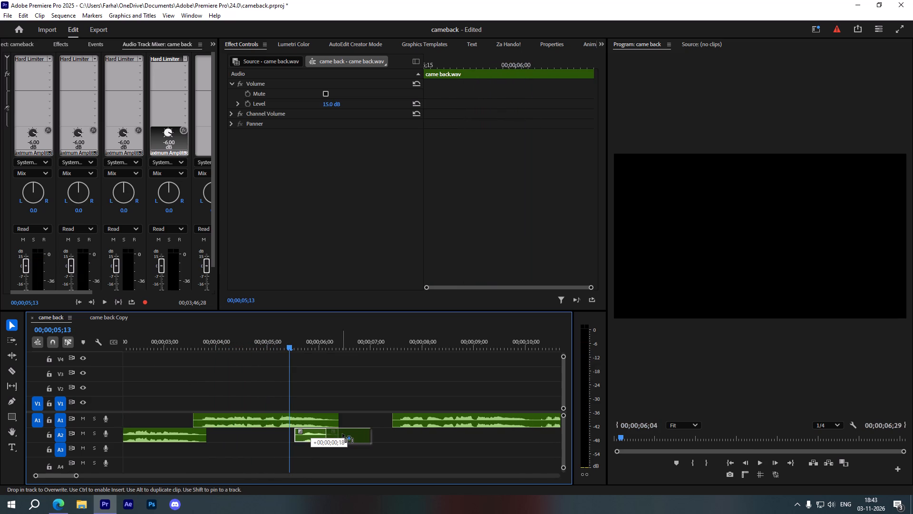
{"action": "left_click_drag", "start_coordinate": [342, 434], "coordinate": [345, 434]}
Play on and move the third A1 clip about 20 frames earlier so it overlaps the end of the short A2 clip.
{"action": "key", "text": "space"}
{"action": "scroll", "coordinate": [234, 374], "scroll_direction": "down", "scroll_amount": 4}
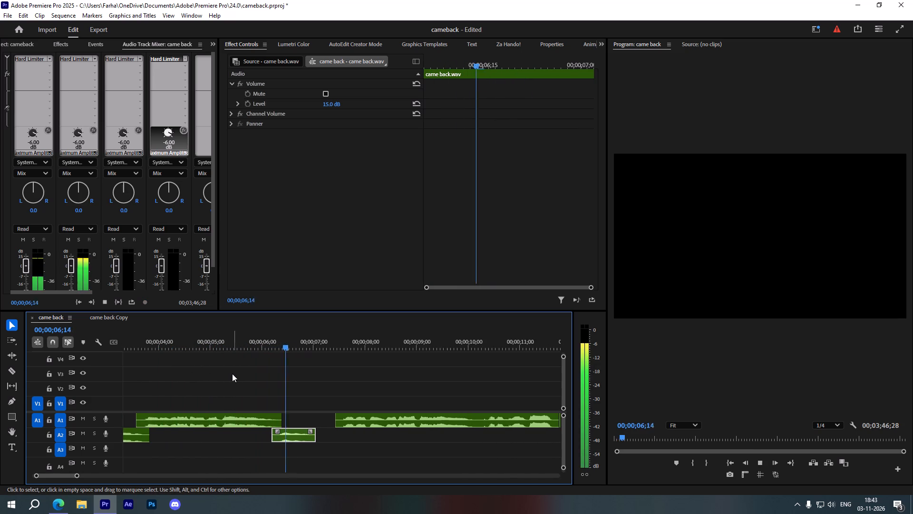
{"action": "key", "text": "space"}
{"action": "left_click", "coordinate": [380, 421]}
{"action": "scroll", "coordinate": [375, 419], "scroll_direction": "down", "scroll_amount": 4}
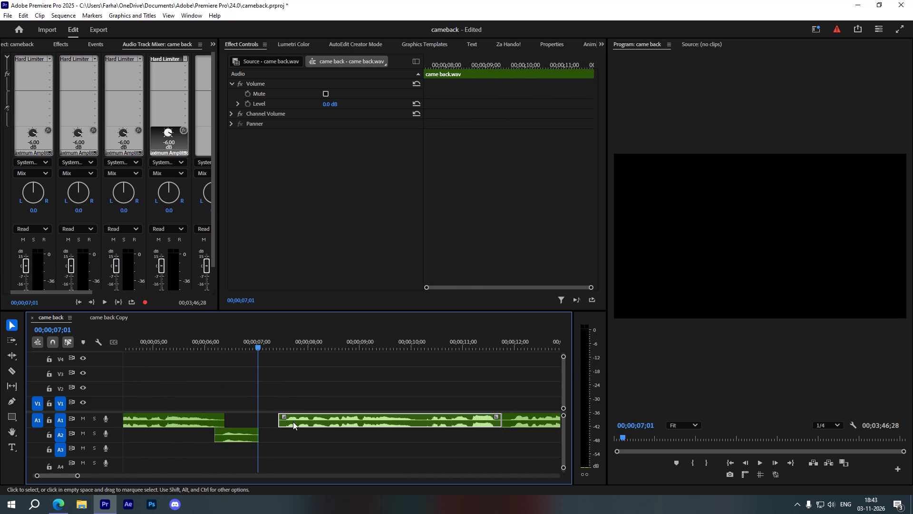
{"action": "scroll", "coordinate": [318, 421], "scroll_direction": "down", "scroll_amount": 7, "text": "alt"}
{"action": "scroll", "coordinate": [318, 421], "scroll_direction": "up", "scroll_amount": 8, "text": "alt"}
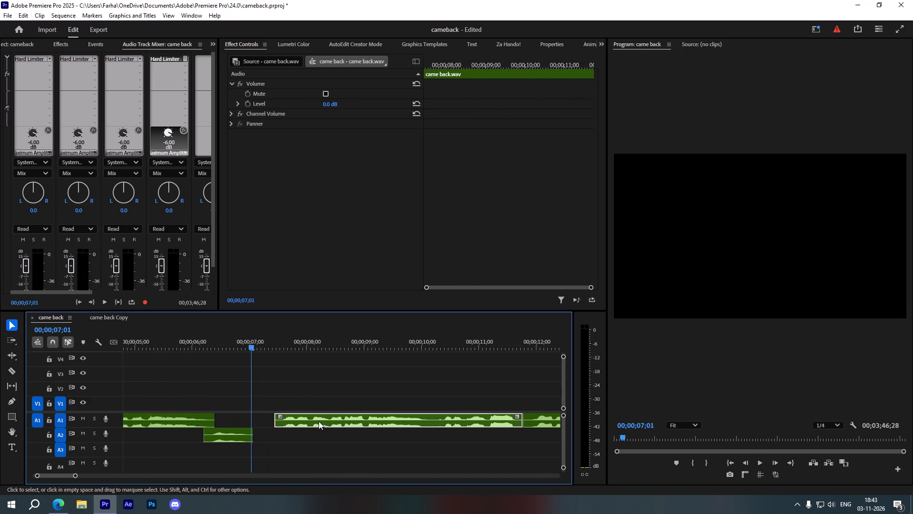
{"action": "left_click_drag", "start_coordinate": [319, 421], "coordinate": [279, 419]}
Play the new overlap and set the third A1 clip's volume Level to 15 dB.
{"action": "left_click_drag", "start_coordinate": [237, 342], "coordinate": [179, 345]}
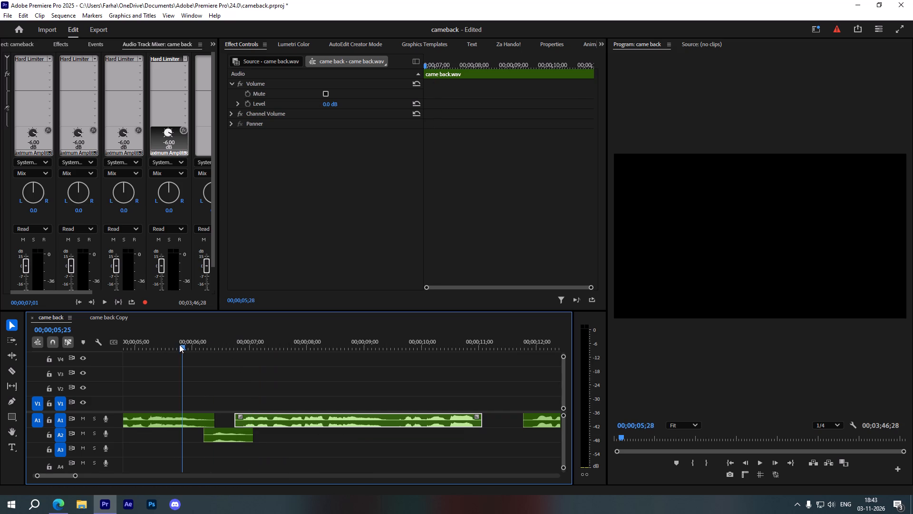
{"action": "left_click_drag", "start_coordinate": [179, 345], "coordinate": [179, 345]}
{"action": "key", "text": "space"}
{"action": "scroll", "coordinate": [201, 379], "scroll_direction": "down", "scroll_amount": 3}
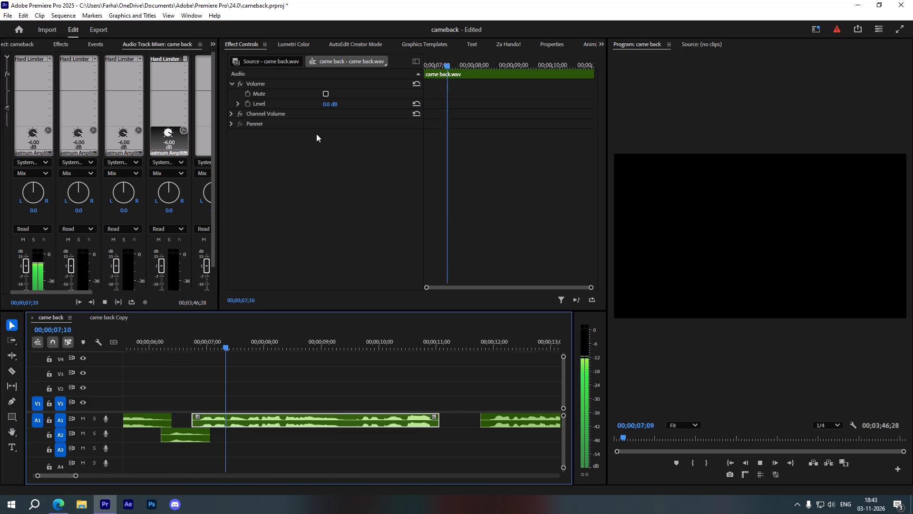
{"action": "left_click", "coordinate": [333, 105]}
{"action": "type", "text": "15"}
{"action": "key", "text": "Return"}
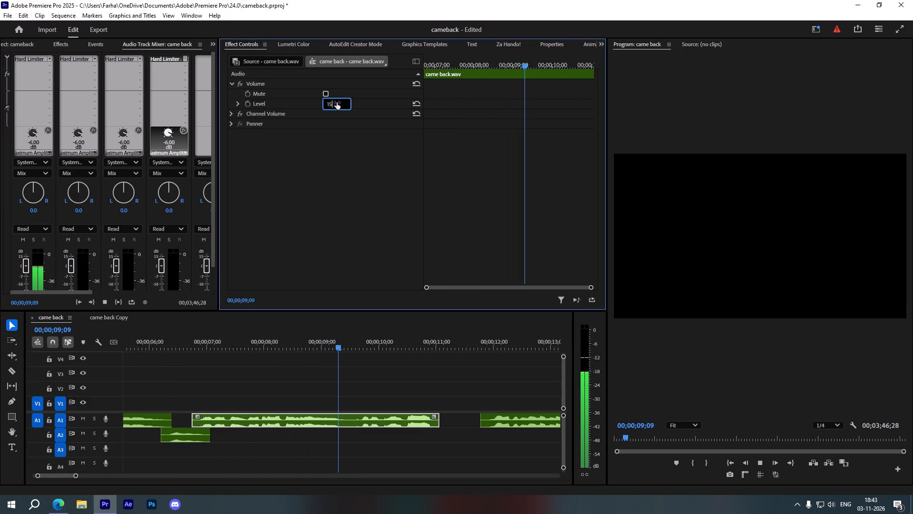
Split the third A1 clip at 00;00;09;16.
{"action": "key", "text": "space"}
{"action": "left_click_drag", "start_coordinate": [349, 337], "coordinate": [351, 342]}
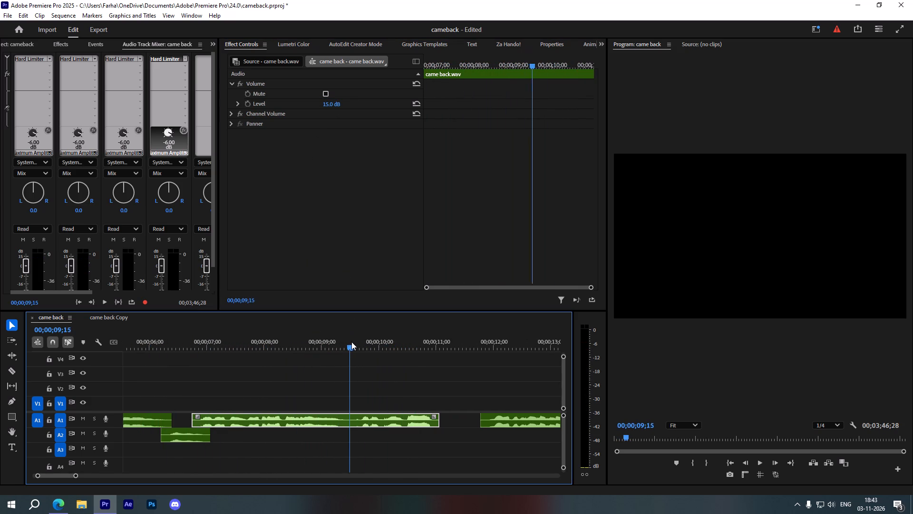
{"action": "left_click_drag", "start_coordinate": [351, 342], "coordinate": [352, 343]}
{"action": "key", "text": "c"}
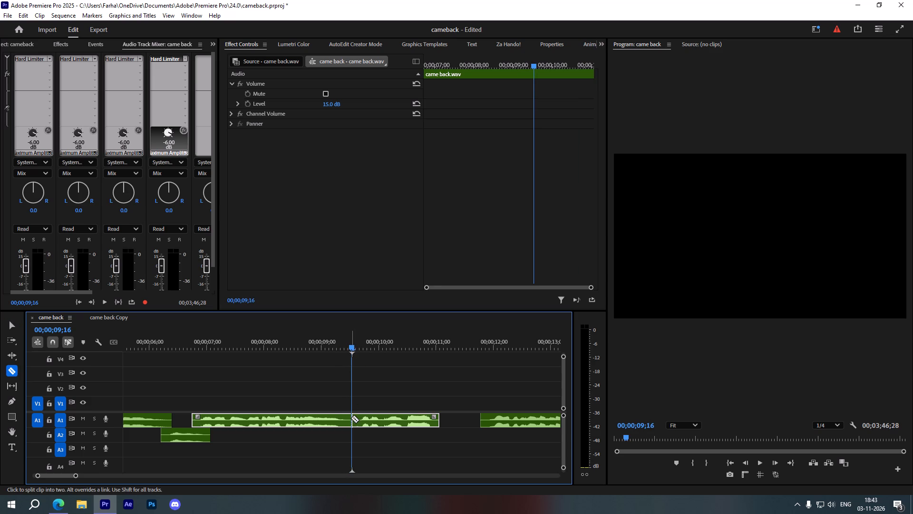
{"action": "left_click", "coordinate": [351, 418]}
{"action": "key", "text": "v"}
Move the split-off second part down to A2 about 10 frames earlier, overlapping the end of the first part.
{"action": "left_click_drag", "start_coordinate": [372, 424], "coordinate": [349, 437]}
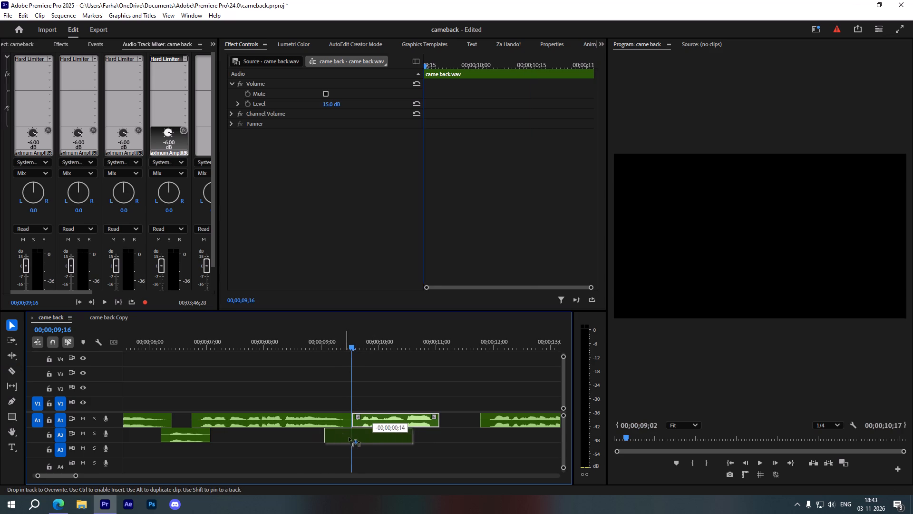
{"action": "left_click_drag", "start_coordinate": [349, 437], "coordinate": [341, 435]}
{"action": "scroll", "coordinate": [328, 438], "scroll_direction": "up", "scroll_amount": 3}
{"action": "scroll", "coordinate": [322, 435], "scroll_direction": "down", "scroll_amount": 4, "text": "alt"}
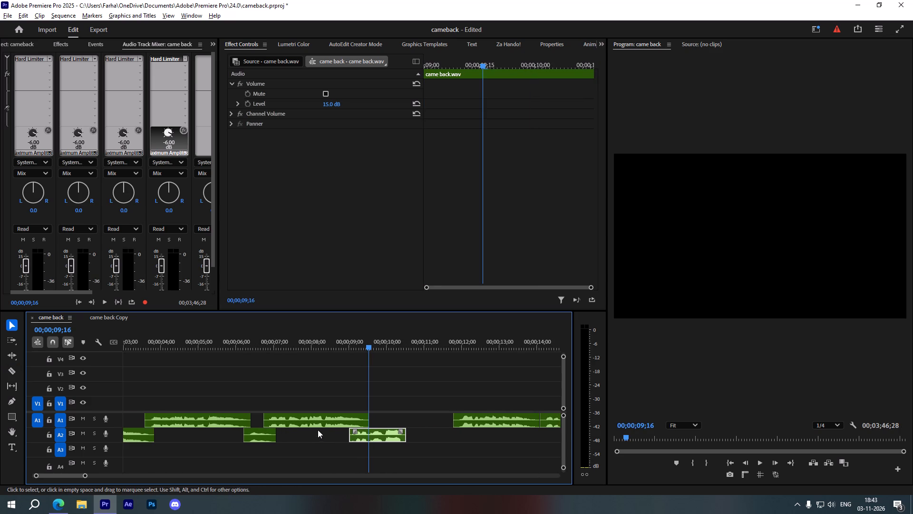
{"action": "scroll", "coordinate": [373, 433], "scroll_direction": "up", "scroll_amount": 5, "text": "alt"}
{"action": "left_click_drag", "start_coordinate": [376, 434], "coordinate": [393, 433]}
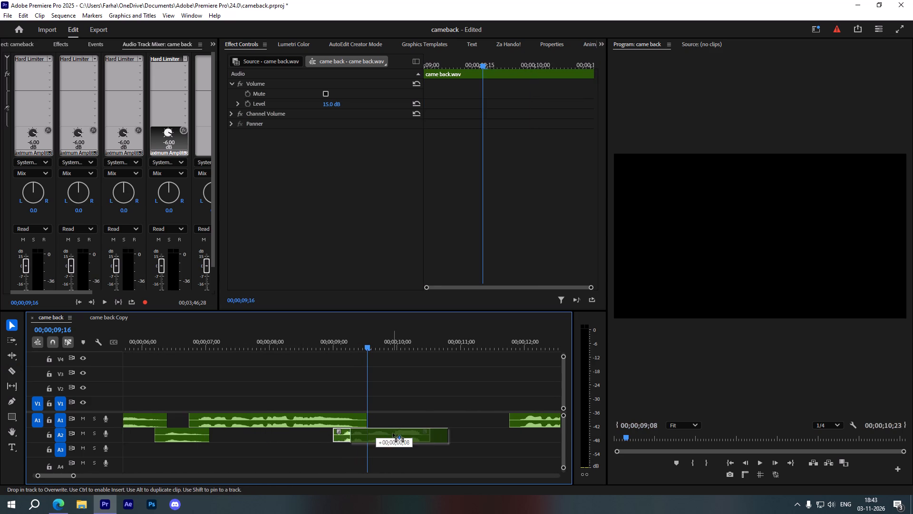
{"action": "left_click_drag", "start_coordinate": [393, 433], "coordinate": [387, 432]}
{"action": "scroll", "coordinate": [329, 430], "scroll_direction": "up", "scroll_amount": 5}
{"action": "scroll", "coordinate": [325, 426], "scroll_direction": "down", "scroll_amount": 15, "text": "alt"}
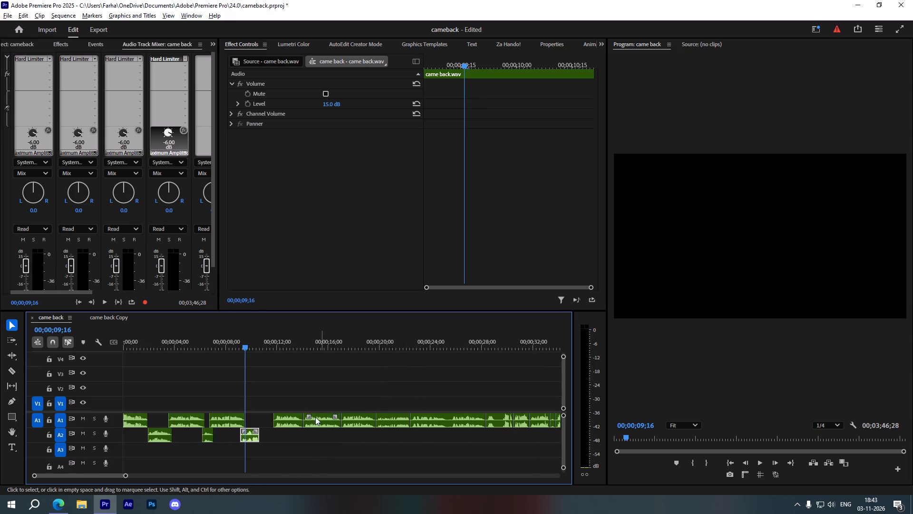
Play the sequence from the start past 15 seconds, and delete the A1 clip lying between about 12 and 14 seconds.
{"action": "left_click_drag", "start_coordinate": [237, 350], "coordinate": [111, 348]}
{"action": "key", "text": "space"}
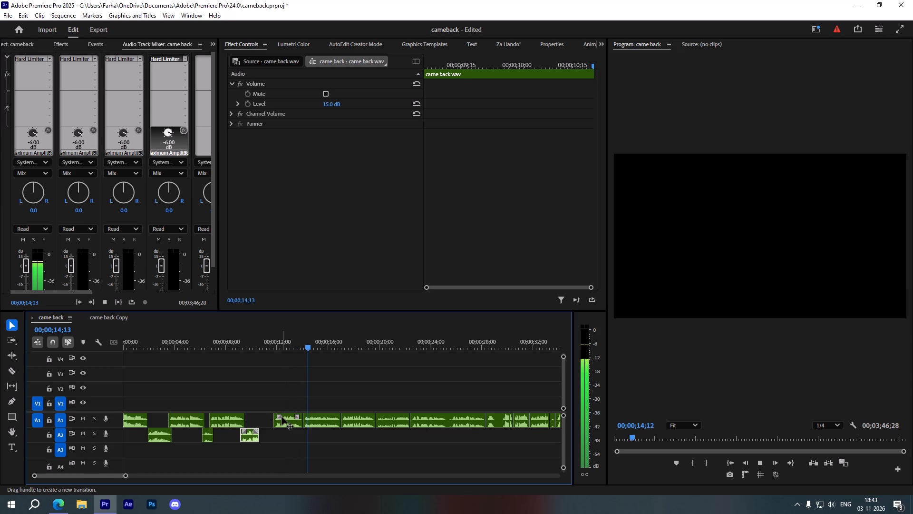
{"action": "scroll", "coordinate": [282, 416], "scroll_direction": "down", "scroll_amount": 3}
{"action": "key", "text": "space"}
{"action": "left_click", "coordinate": [244, 420]}
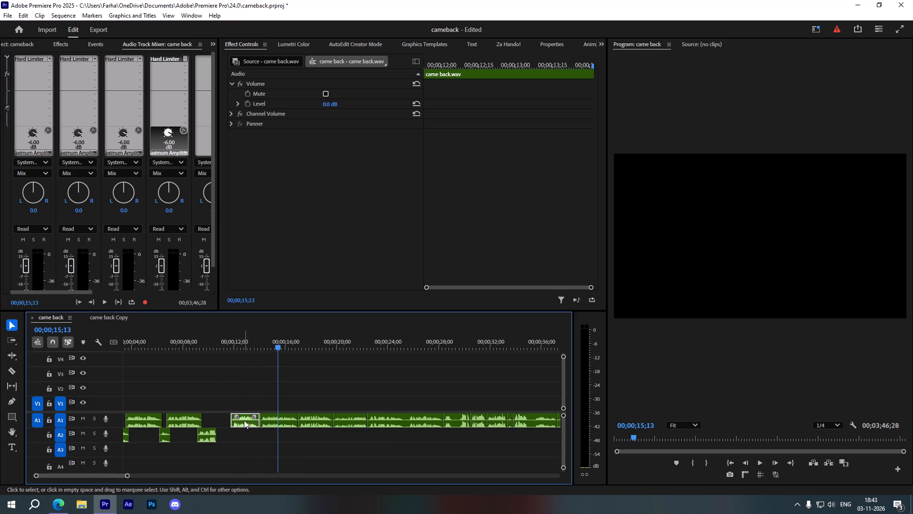
{"action": "key", "text": "Delete"}
Set the volume Level of the A1 clip starting at about 14 seconds to 15 dB.
{"action": "left_click", "coordinate": [274, 419]}
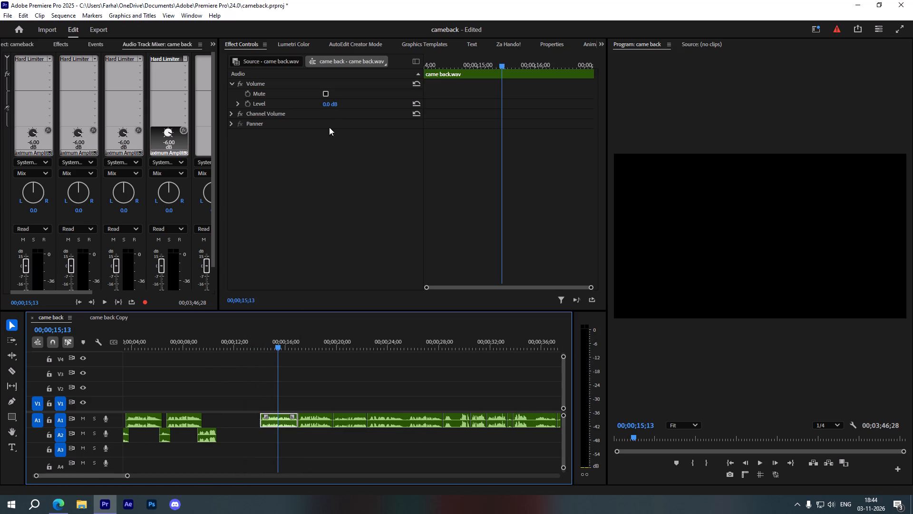
{"action": "left_click", "coordinate": [329, 101]}
{"action": "type", "text": "15"}
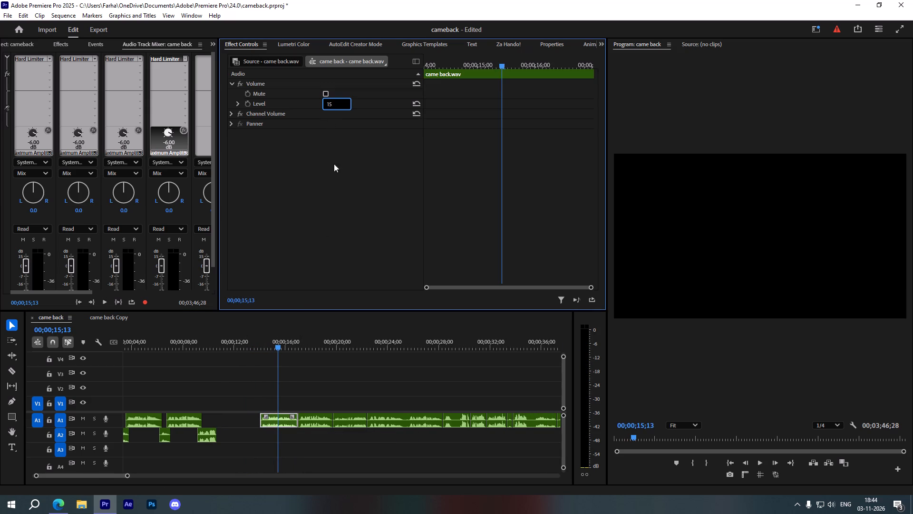
{"action": "left_click", "coordinate": [284, 378]}
Move the boosted clip earlier on A1 to start at about 00;00;11;02, and play it through from there.
{"action": "scroll", "coordinate": [291, 411], "scroll_direction": "up", "scroll_amount": 6, "text": "alt"}
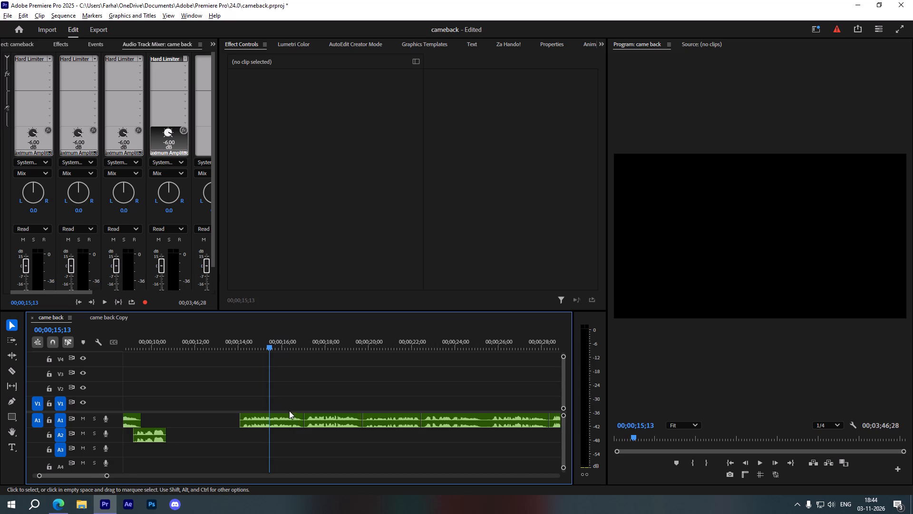
{"action": "scroll", "coordinate": [289, 411], "scroll_direction": "up", "scroll_amount": 3, "text": "alt"}
{"action": "left_click_drag", "start_coordinate": [273, 420], "coordinate": [177, 417]}
{"action": "scroll", "coordinate": [196, 423], "scroll_direction": "up", "scroll_amount": 5}
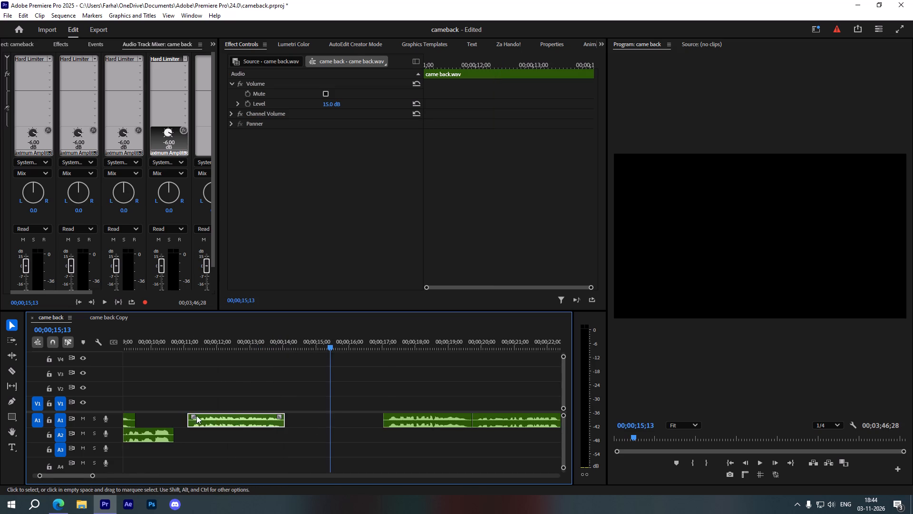
{"action": "scroll", "coordinate": [202, 416], "scroll_direction": "up", "scroll_amount": 4}
{"action": "left_click_drag", "start_coordinate": [251, 338], "coordinate": [245, 337]}
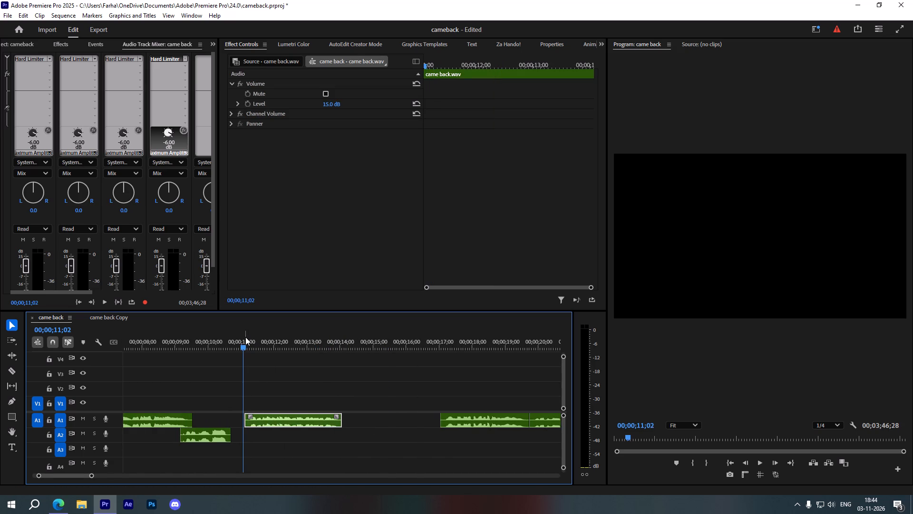
{"action": "key", "text": "space"}
{"action": "scroll", "coordinate": [316, 393], "scroll_direction": "down", "scroll_amount": 3}
{"action": "scroll", "coordinate": [314, 396], "scroll_direction": "down", "scroll_amount": 6, "text": "alt"}
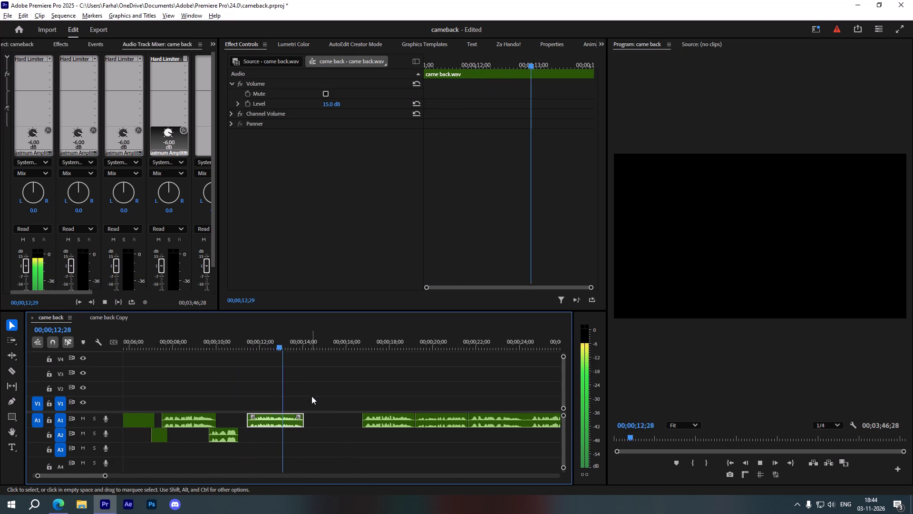
{"action": "scroll", "coordinate": [311, 396], "scroll_direction": "down", "scroll_amount": 2, "text": "alt"}
{"action": "scroll", "coordinate": [350, 430], "scroll_direction": "up", "scroll_amount": 6, "text": "alt"}
{"action": "key", "text": "space"}
Move the next A1 clip down to A2 starting at about 00;00;13;17, overlapping the previous clip's end, checking the overlap by playback.
{"action": "left_click_drag", "start_coordinate": [378, 421], "coordinate": [307, 437]}
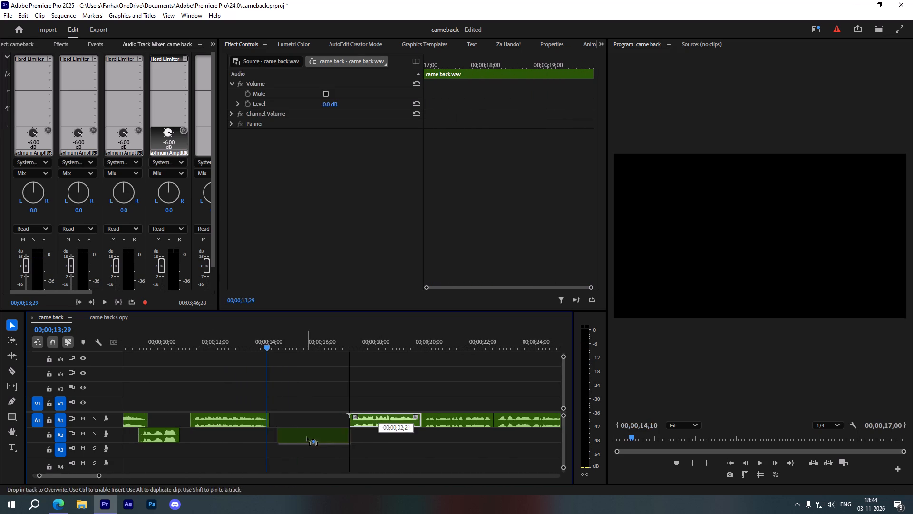
{"action": "left_click_drag", "start_coordinate": [307, 437], "coordinate": [290, 435]}
{"action": "scroll", "coordinate": [288, 438], "scroll_direction": "up", "scroll_amount": 5, "text": "alt"}
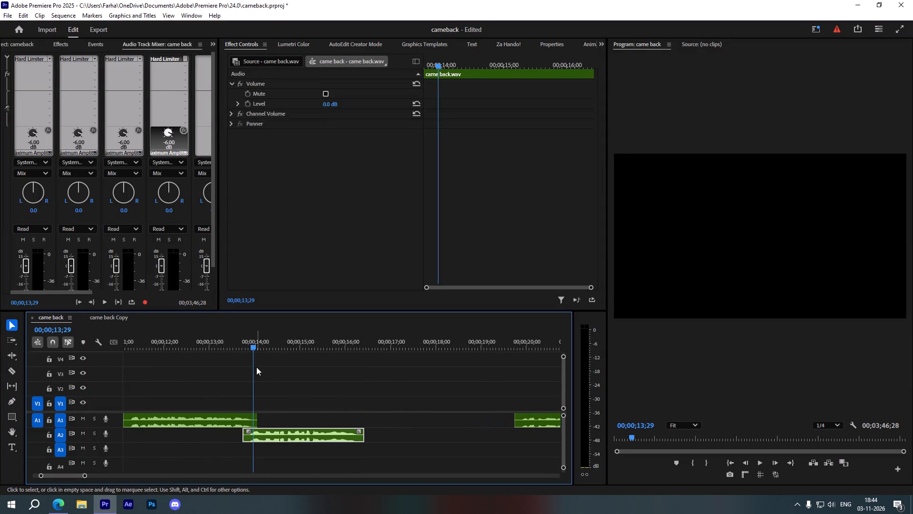
{"action": "left_click_drag", "start_coordinate": [252, 350], "coordinate": [214, 349]}
{"action": "key", "text": "space"}
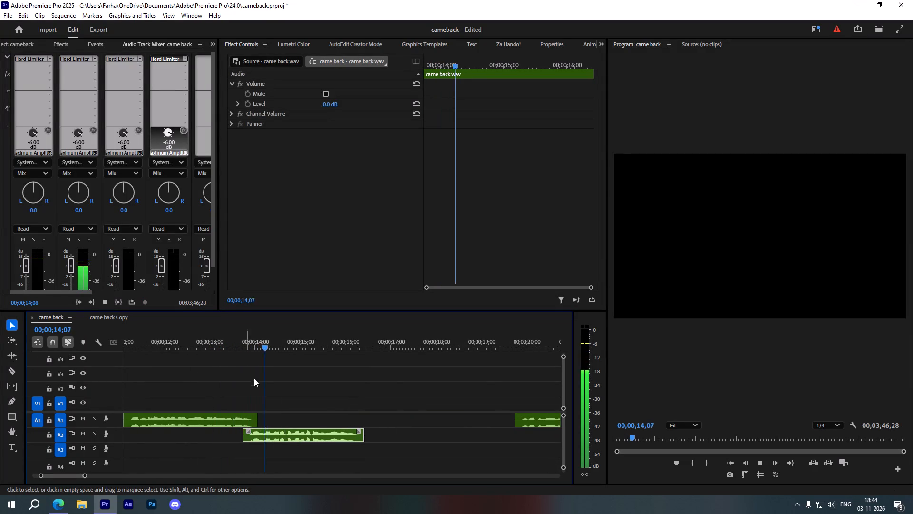
{"action": "key", "text": "space"}
{"action": "scroll", "coordinate": [293, 419], "scroll_direction": "up", "scroll_amount": 2, "text": "alt"}
{"action": "left_click_drag", "start_coordinate": [282, 436], "coordinate": [271, 436]}
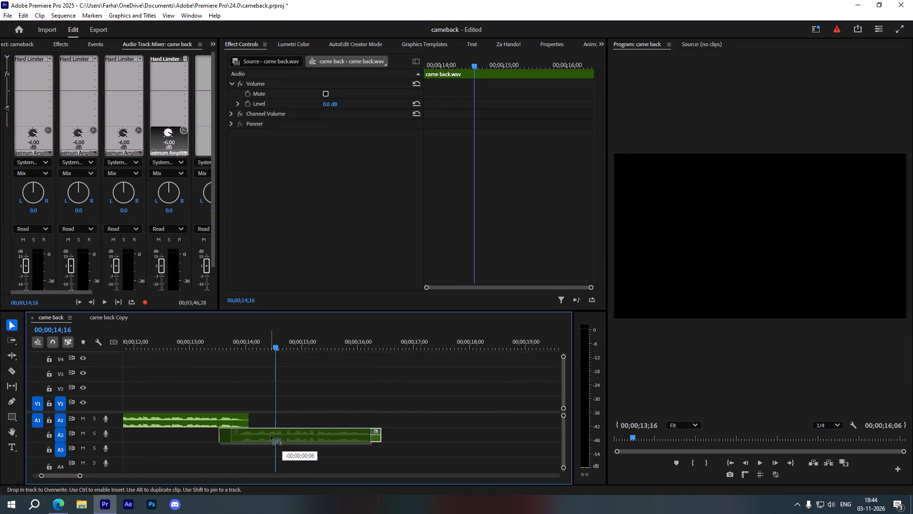
{"action": "left_click_drag", "start_coordinate": [271, 436], "coordinate": [273, 437]}
Set the overlapping A2 clip's volume Level to 15 dB and play it from 00;00;13;18.
{"action": "left_click_drag", "start_coordinate": [272, 351], "coordinate": [226, 352]}
{"action": "left_click_drag", "start_coordinate": [277, 336], "coordinate": [276, 337]}
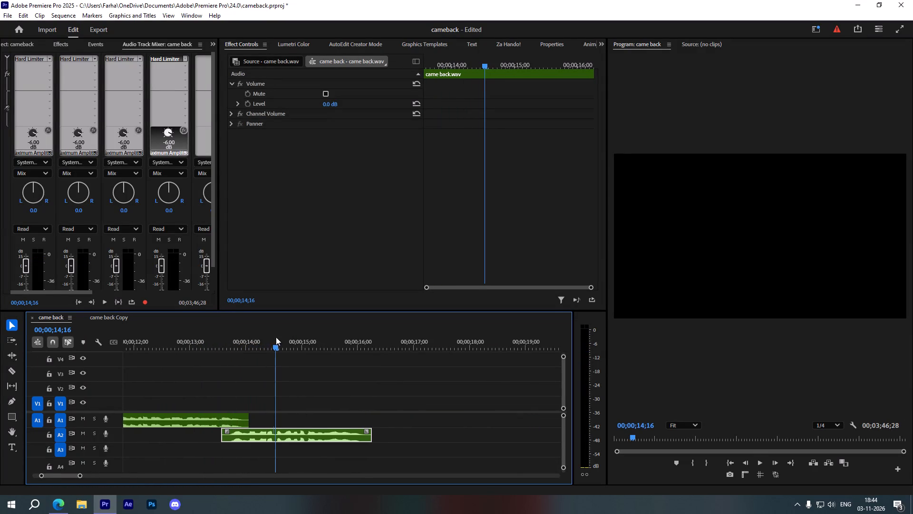
{"action": "left_click_drag", "start_coordinate": [276, 337], "coordinate": [226, 341]}
{"action": "left_click", "coordinate": [330, 105]}
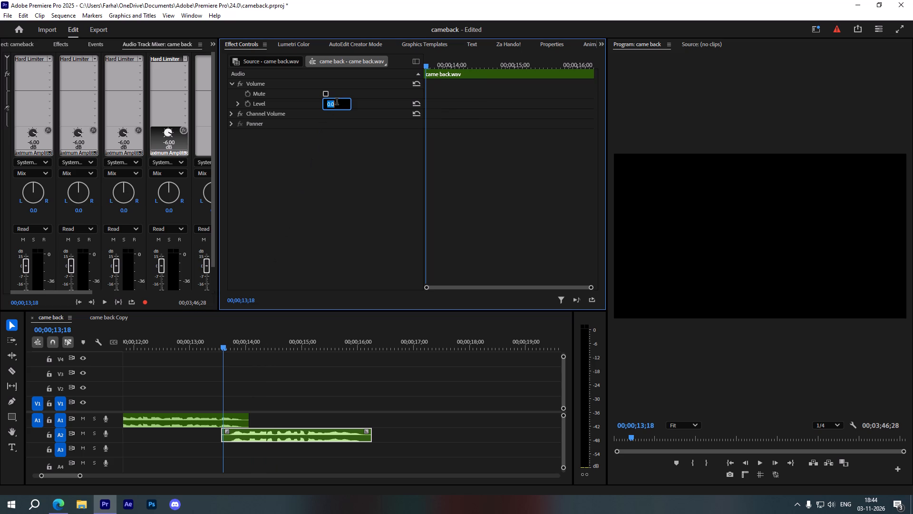
{"action": "type", "text": "15"}
{"action": "key", "text": "Return"}
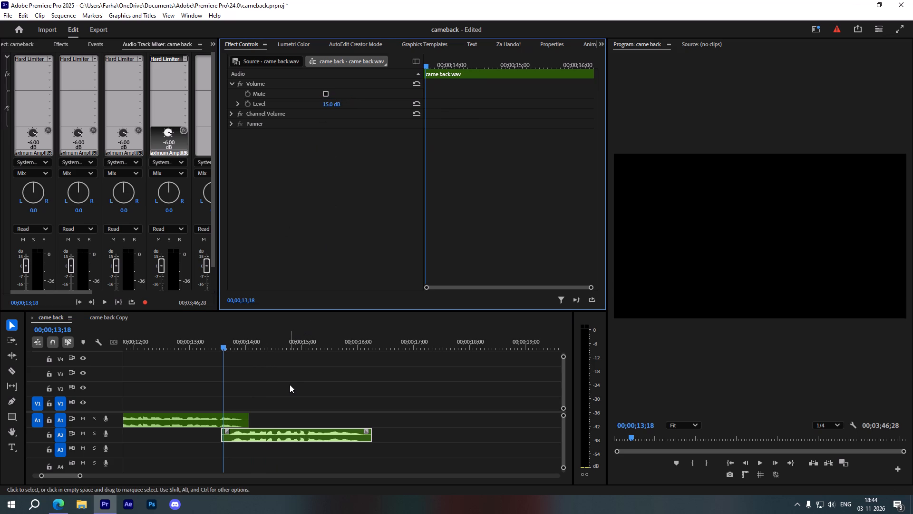
{"action": "left_click", "coordinate": [290, 385]}
{"action": "key", "text": "space"}
{"action": "scroll", "coordinate": [289, 375], "scroll_direction": "down", "scroll_amount": 4, "text": "alt"}
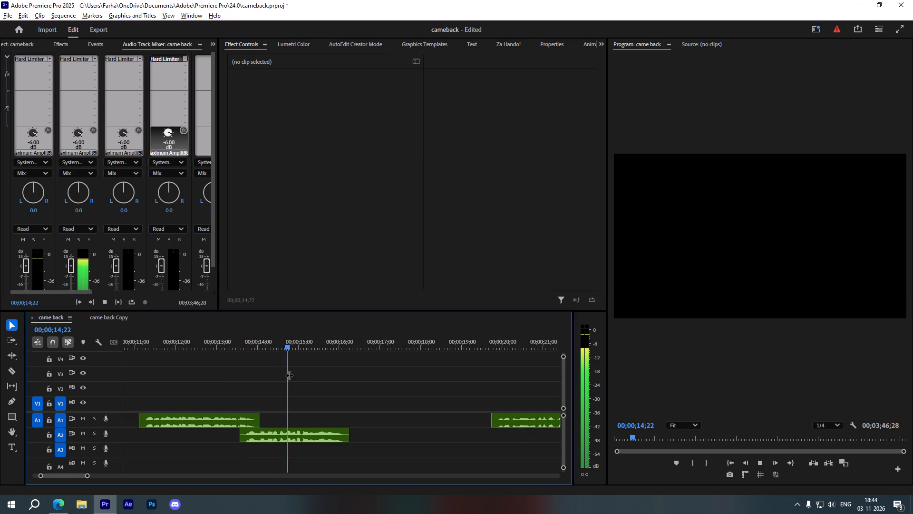
{"action": "scroll", "coordinate": [289, 375], "scroll_direction": "down", "scroll_amount": 7, "text": "alt"}
{"action": "key", "text": "space"}
Move the next A1 clip earlier to start at about 00;00;15;25, overlapping the end of the A2 clip, and play it.
{"action": "left_click_drag", "start_coordinate": [402, 422], "coordinate": [389, 424]}
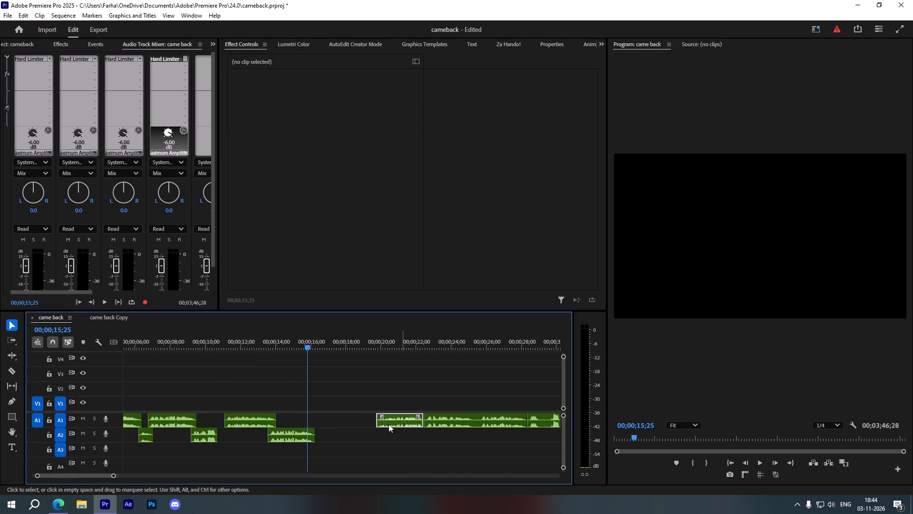
{"action": "left_click_drag", "start_coordinate": [389, 424], "coordinate": [333, 423]}
{"action": "key", "text": "space"}
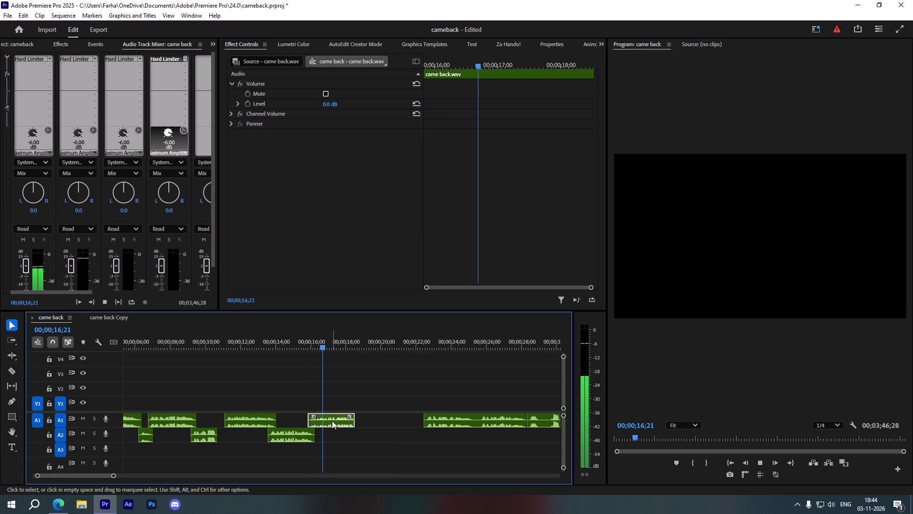
{"action": "scroll", "coordinate": [332, 421], "scroll_direction": "up", "scroll_amount": 5, "text": "alt"}
{"action": "key", "text": "space"}
Set the moved A1 clip's volume Level to 15 dB.
{"action": "left_click", "coordinate": [325, 102]}
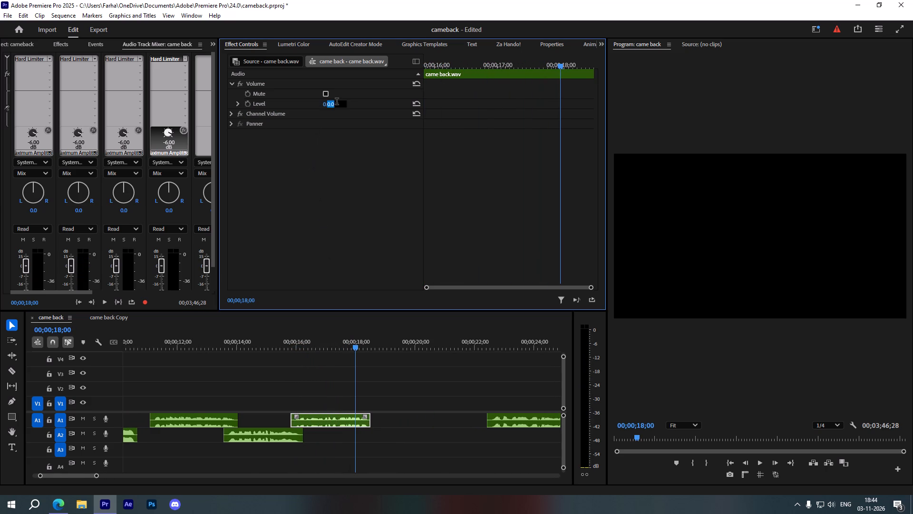
{"action": "type", "text": "15"}
{"action": "key", "text": "Return"}
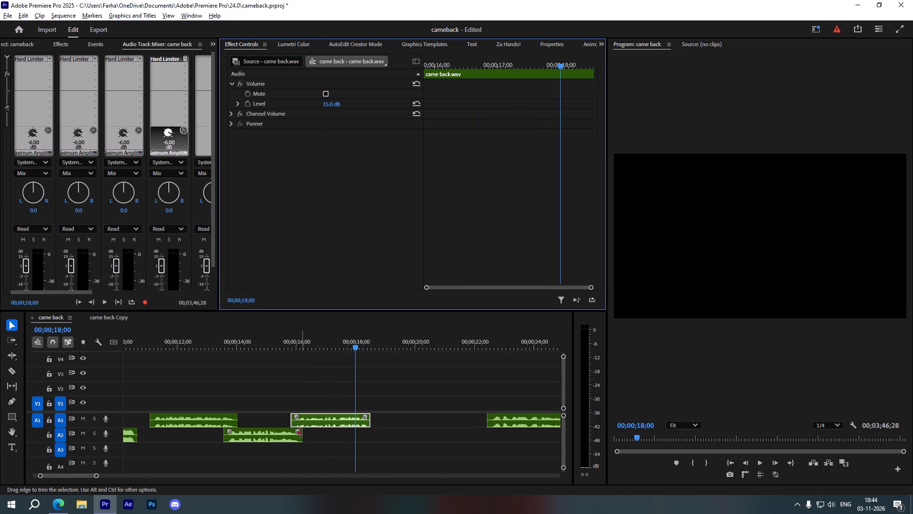
Nudge the boosted A1 clip slightly earlier and play both overlaps from before 00;00;13;22 to about 18 seconds.
{"action": "scroll", "coordinate": [301, 433], "scroll_direction": "up", "scroll_amount": 5, "text": "alt"}
{"action": "left_click_drag", "start_coordinate": [326, 416], "coordinate": [321, 415]}
{"action": "left_click_drag", "start_coordinate": [300, 338], "coordinate": [166, 359]}
{"action": "key", "text": "space"}
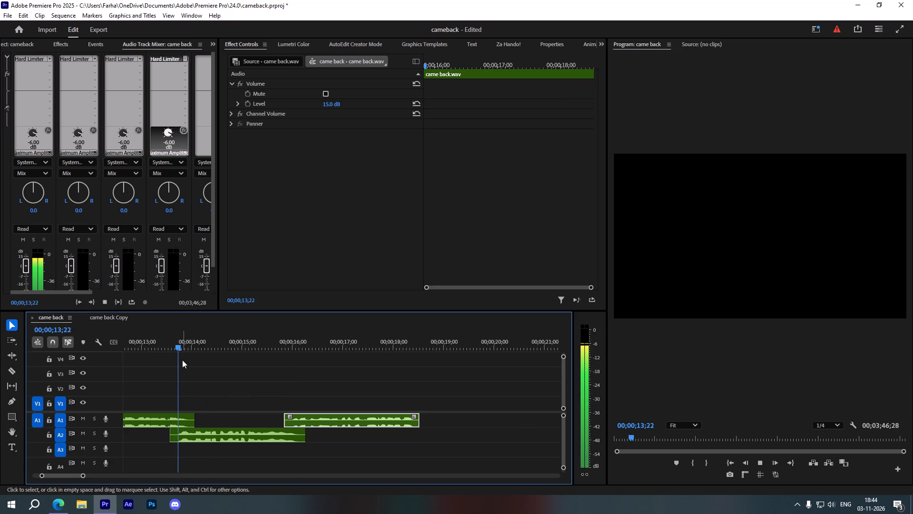
{"action": "scroll", "coordinate": [189, 375], "scroll_direction": "down", "scroll_amount": 8, "text": "alt"}
{"action": "scroll", "coordinate": [189, 375], "scroll_direction": "up", "scroll_amount": 3, "text": "alt"}
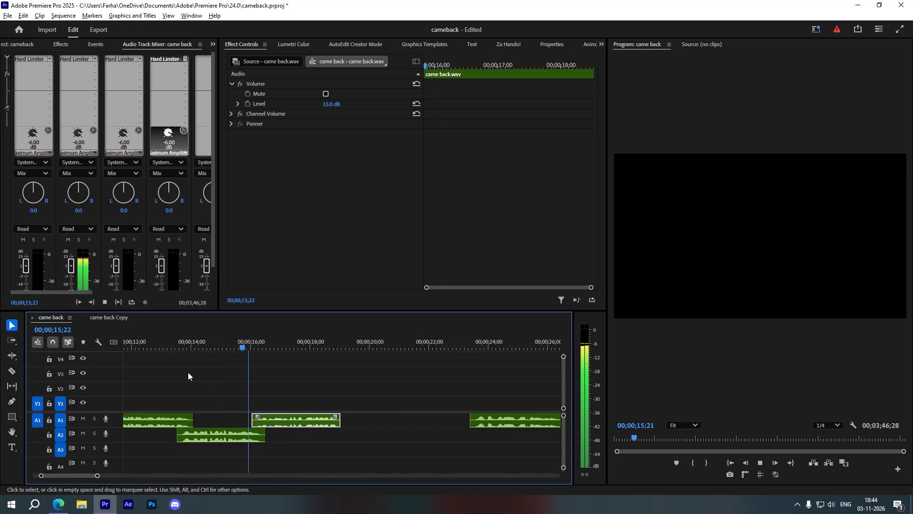
{"action": "scroll", "coordinate": [188, 372], "scroll_direction": "up", "scroll_amount": 1, "text": "alt"}
{"action": "scroll", "coordinate": [189, 364], "scroll_direction": "down", "scroll_amount": 5}
{"action": "scroll", "coordinate": [204, 371], "scroll_direction": "down", "scroll_amount": 3, "text": "alt"}
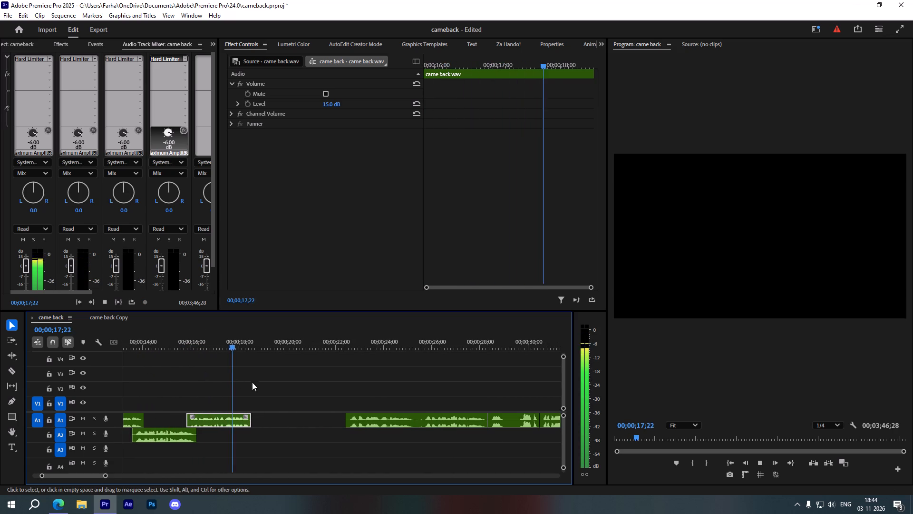
{"action": "key", "text": "space"}
Move the next A1 clip down to A2 starting at about 00;00;18;01, overlapping the end of the previous A1 clip.
{"action": "left_click_drag", "start_coordinate": [391, 421], "coordinate": [280, 442]}
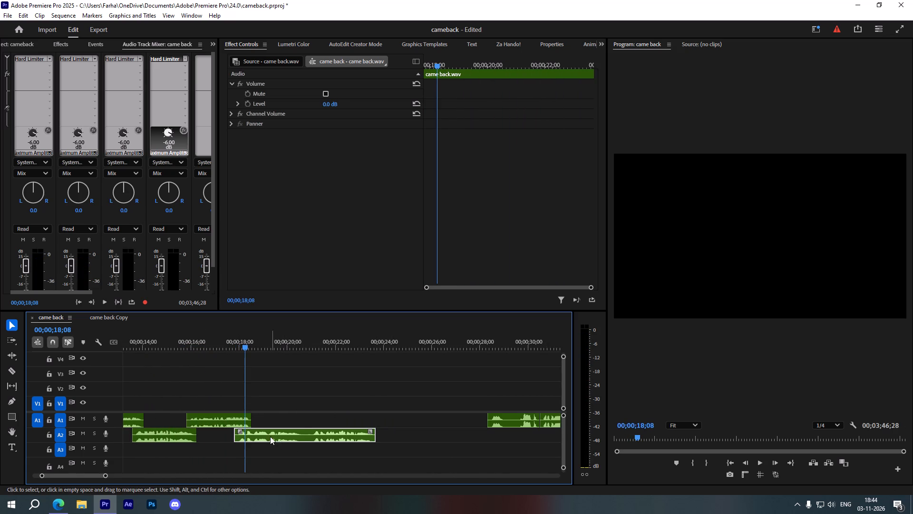
{"action": "left_click_drag", "start_coordinate": [270, 436], "coordinate": [275, 437]}
{"action": "scroll", "coordinate": [258, 437], "scroll_direction": "up", "scroll_amount": 4, "text": "alt"}
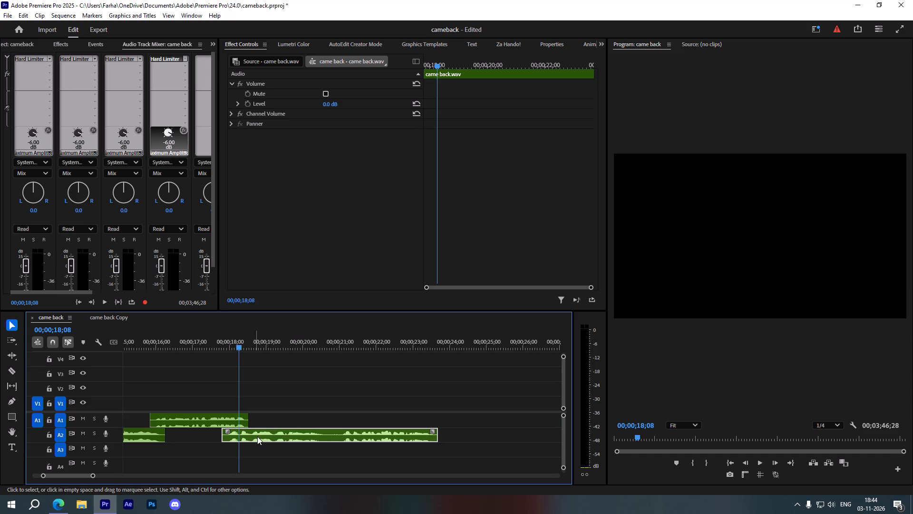
{"action": "left_click_drag", "start_coordinate": [258, 437], "coordinate": [266, 434]}
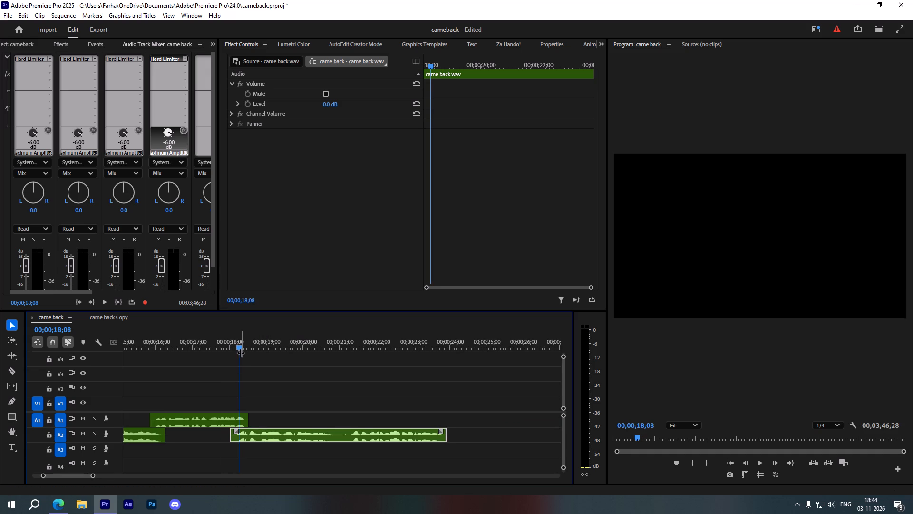
Play the moved A2 clip from about 18 seconds to near its end, reviewing the overlap and the pause inside it.
{"action": "left_click_drag", "start_coordinate": [241, 348], "coordinate": [234, 348]}
{"action": "key", "text": "space"}
{"action": "scroll", "coordinate": [241, 382], "scroll_direction": "down", "scroll_amount": 7, "text": "alt"}
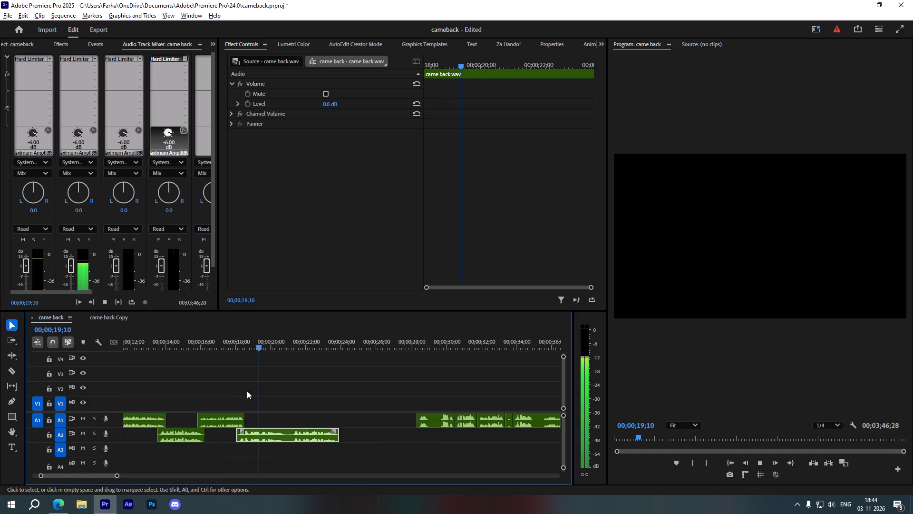
{"action": "scroll", "coordinate": [302, 419], "scroll_direction": "up", "scroll_amount": 5, "text": "alt"}
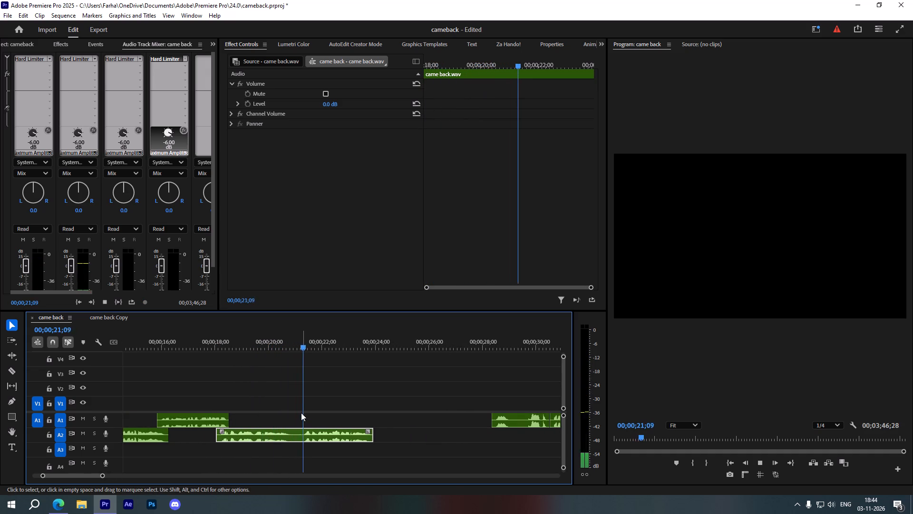
{"action": "scroll", "coordinate": [301, 407], "scroll_direction": "down", "scroll_amount": 4}
{"action": "scroll", "coordinate": [301, 407], "scroll_direction": "down", "scroll_amount": 4, "text": "alt"}
{"action": "scroll", "coordinate": [279, 425], "scroll_direction": "up", "scroll_amount": 2, "text": "alt"}
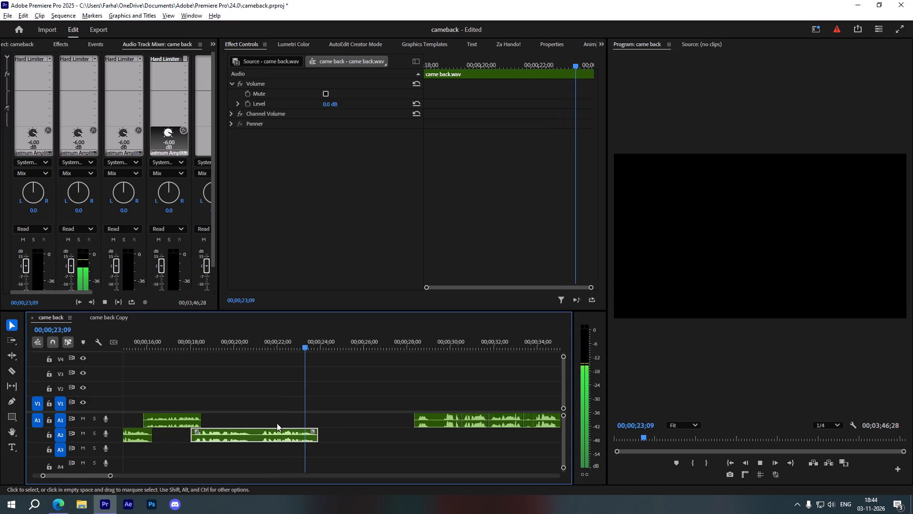
{"action": "scroll", "coordinate": [277, 423], "scroll_direction": "up", "scroll_amount": 3, "text": "alt"}
{"action": "key", "text": "space"}
Set the moved A2 clip's volume Level to 15 dB.
{"action": "left_click", "coordinate": [327, 108]}
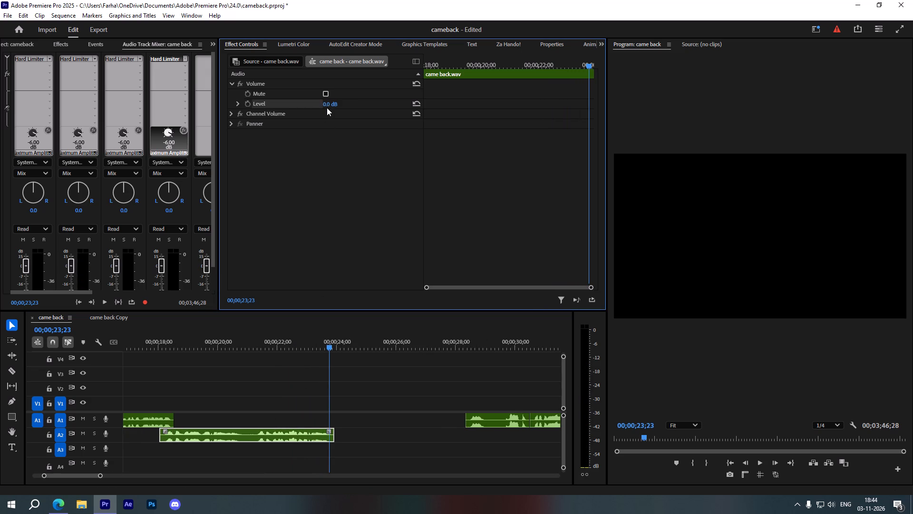
{"action": "left_click", "coordinate": [328, 104]}
{"action": "type", "text": "15"}
Split the boosted A2 clip at about 00;00;21;08, at the end of its pause, and delete the first part.
{"action": "scroll", "coordinate": [243, 398], "scroll_direction": "up", "scroll_amount": 3, "text": "alt"}
{"action": "key", "text": "c"}
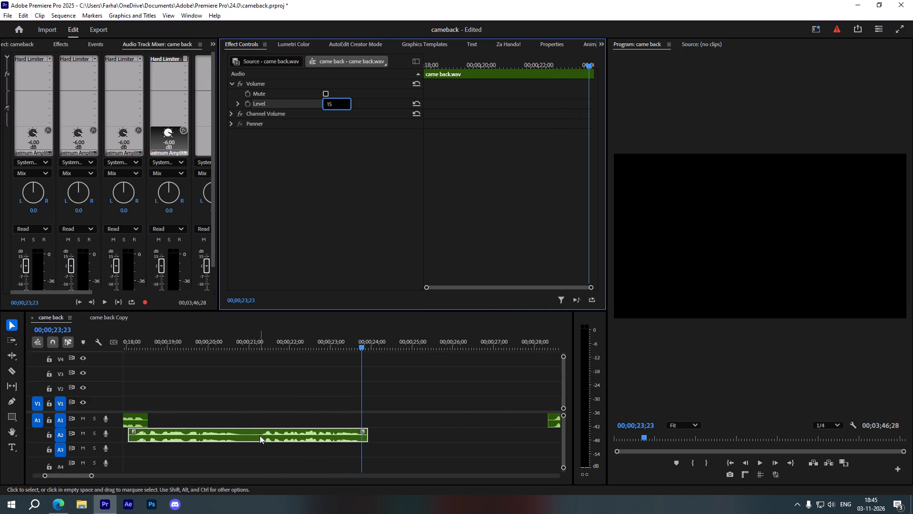
{"action": "left_click", "coordinate": [258, 436]}
{"action": "left_click", "coordinate": [256, 436]}
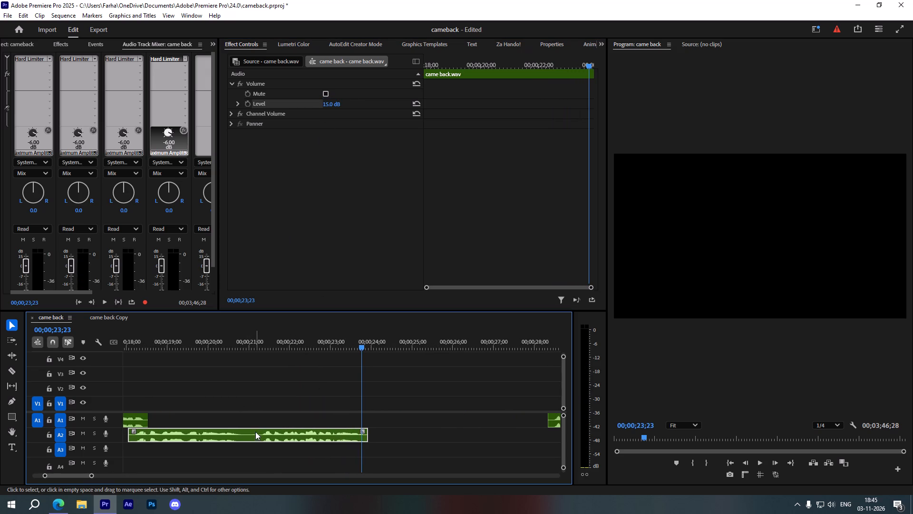
{"action": "key", "text": "c"}
{"action": "left_click", "coordinate": [259, 435]}
{"action": "key", "text": "v"}
{"action": "left_click", "coordinate": [226, 437]}
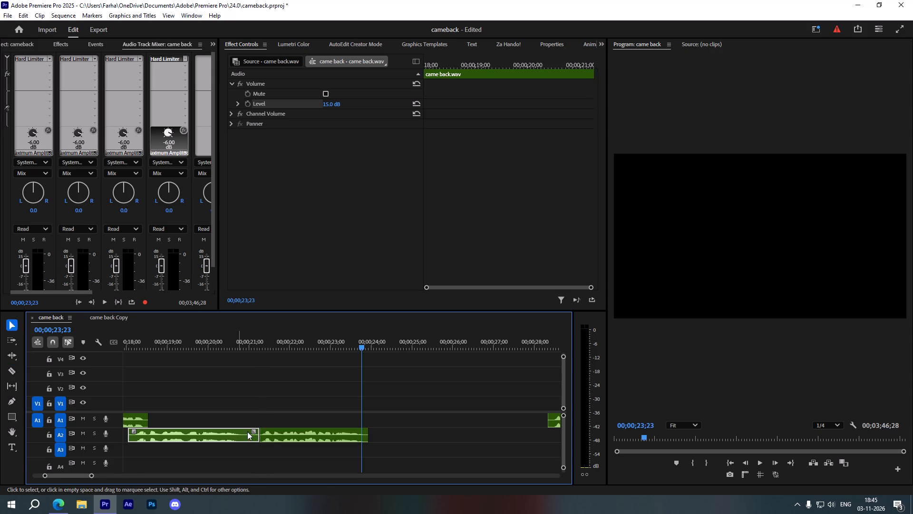
{"action": "key", "text": "Delete"}
Move the remaining A2 part to start at about 00;00;18;06, overlapping the A1 clip's end, and play from 00;00;16;22.
{"action": "left_click_drag", "start_coordinate": [303, 438], "coordinate": [179, 433]}
{"action": "left_click_drag", "start_coordinate": [138, 340], "coordinate": [201, 350]}
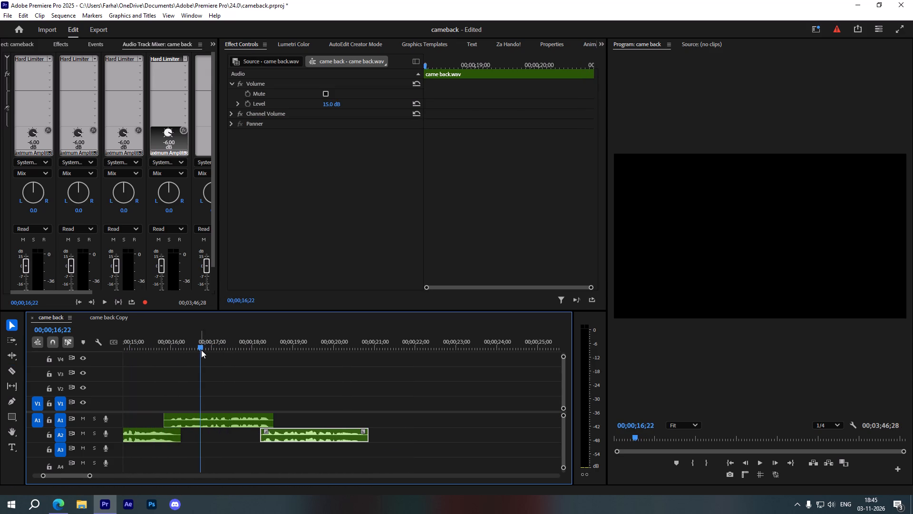
{"action": "key", "text": "space"}
{"action": "scroll", "coordinate": [240, 370], "scroll_direction": "down", "scroll_amount": 3}
{"action": "scroll", "coordinate": [248, 407], "scroll_direction": "up", "scroll_amount": 4, "text": "alt"}
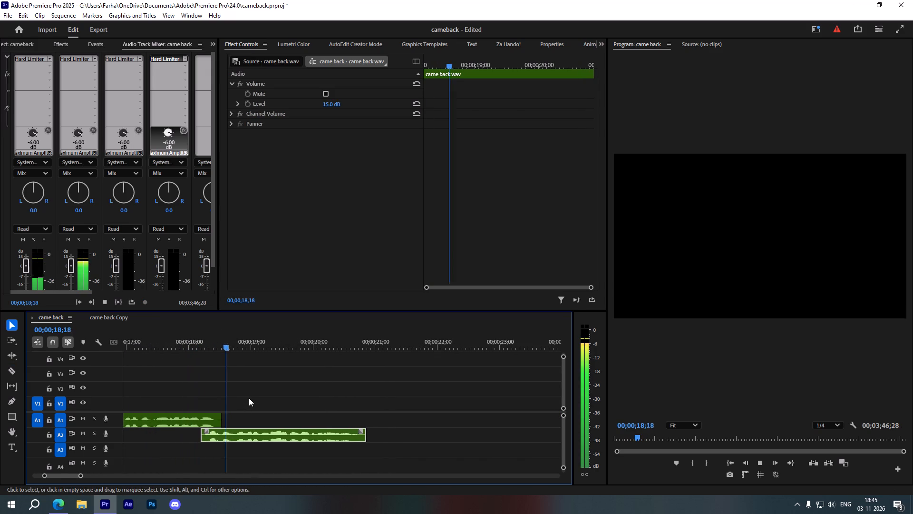
{"action": "scroll", "coordinate": [257, 398], "scroll_direction": "down", "scroll_amount": 3}
{"action": "scroll", "coordinate": [257, 398], "scroll_direction": "down", "scroll_amount": 4, "text": "alt"}
{"action": "key", "text": "space"}
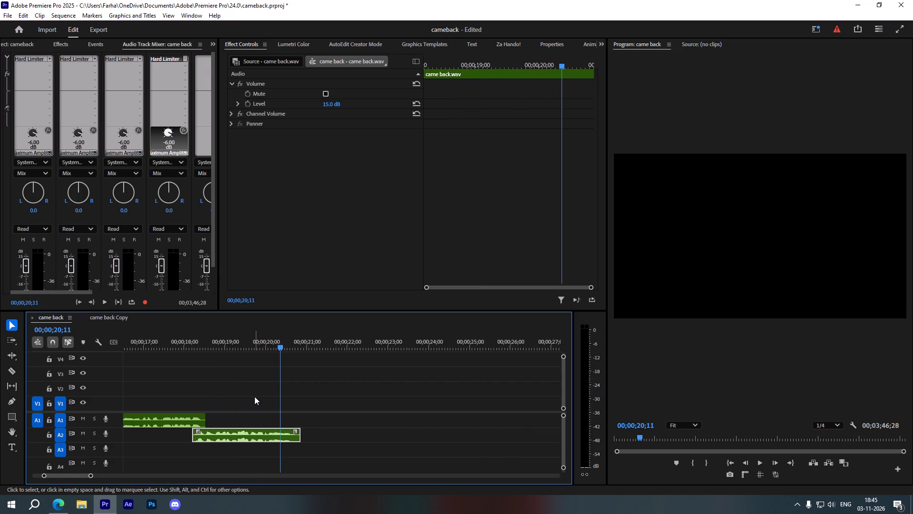
Move the first A1 clip after the gap to start at 00;00;20;11 and play it to check the overlap with the A2 clip.
{"action": "scroll", "coordinate": [254, 396], "scroll_direction": "down", "scroll_amount": 9, "text": "alt"}
{"action": "left_click_drag", "start_coordinate": [405, 423], "coordinate": [351, 425]}
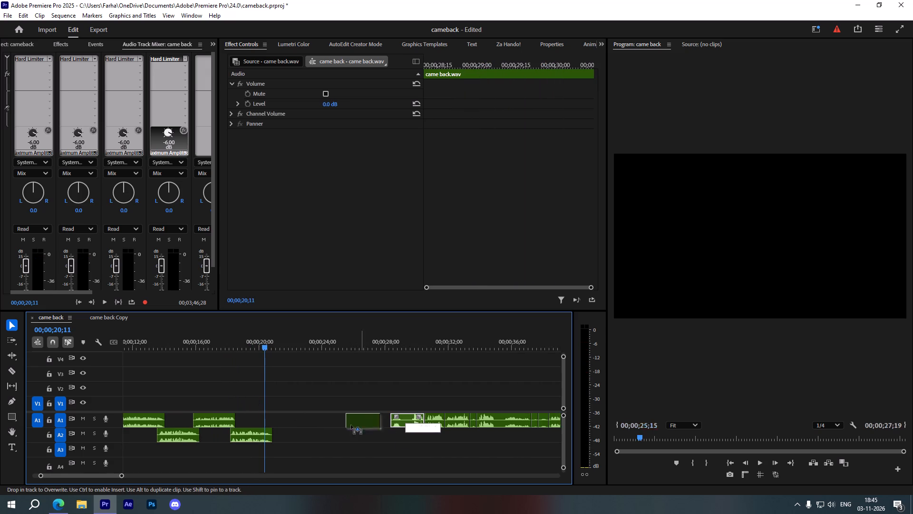
{"action": "left_click_drag", "start_coordinate": [351, 425], "coordinate": [283, 411]}
{"action": "left_click", "coordinate": [283, 411]}
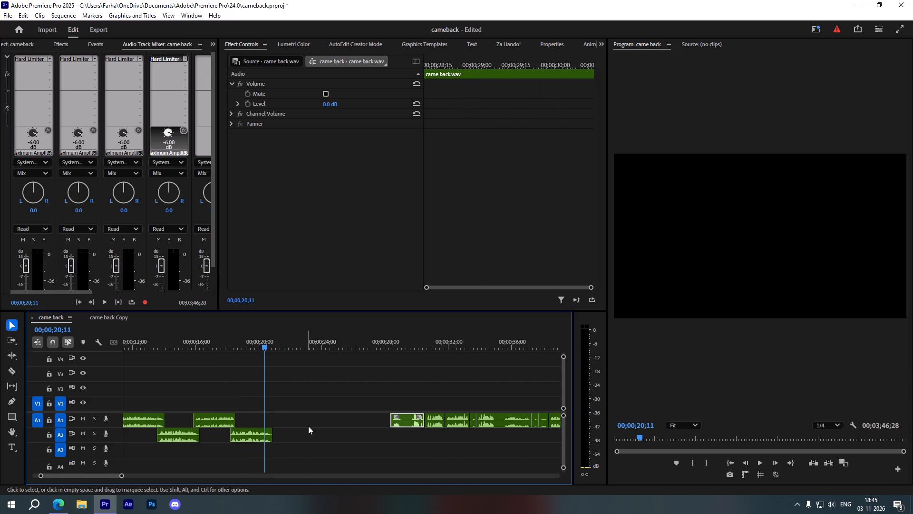
{"action": "scroll", "coordinate": [310, 425], "scroll_direction": "up", "scroll_amount": 4, "text": "alt"}
{"action": "left_click_drag", "start_coordinate": [456, 423], "coordinate": [262, 410]}
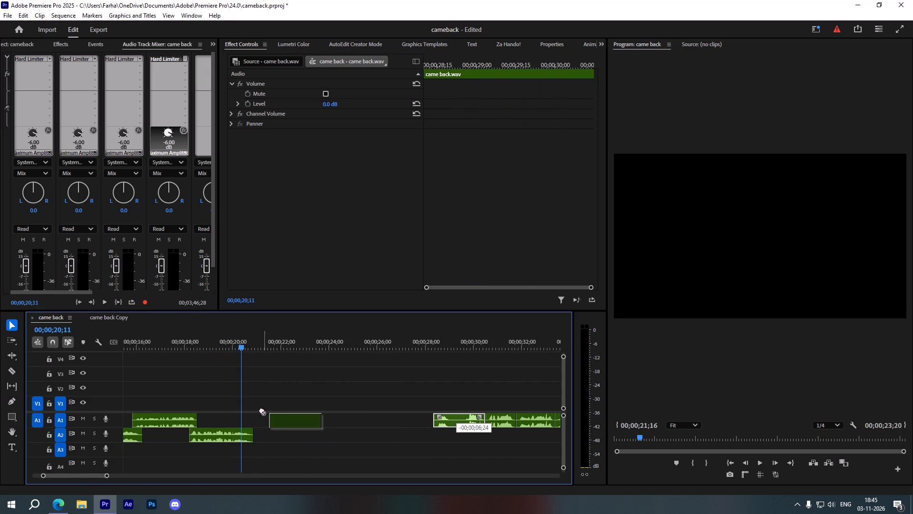
{"action": "left_click_drag", "start_coordinate": [262, 410], "coordinate": [263, 417]}
{"action": "scroll", "coordinate": [241, 436], "scroll_direction": "up", "scroll_amount": 11, "text": "alt"}
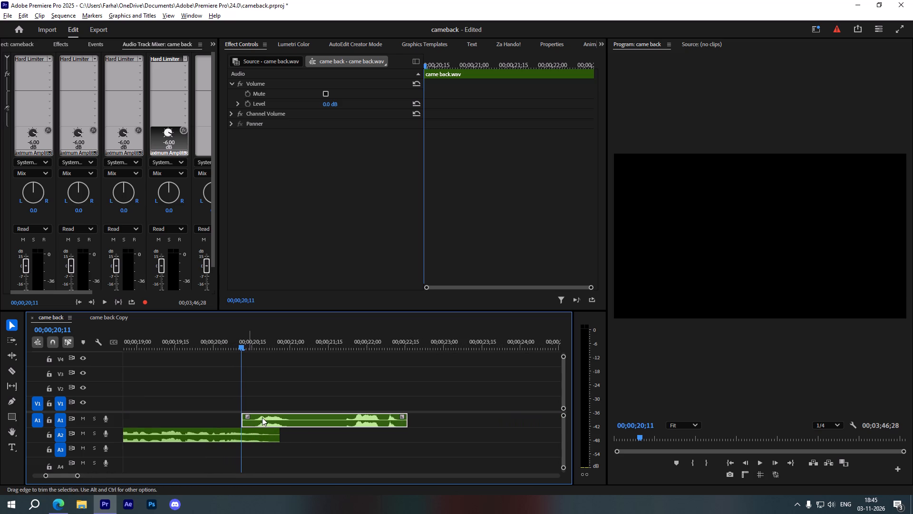
{"action": "key", "text": "space"}
{"action": "scroll", "coordinate": [270, 391], "scroll_direction": "down", "scroll_amount": 4}
{"action": "key", "text": "space"}
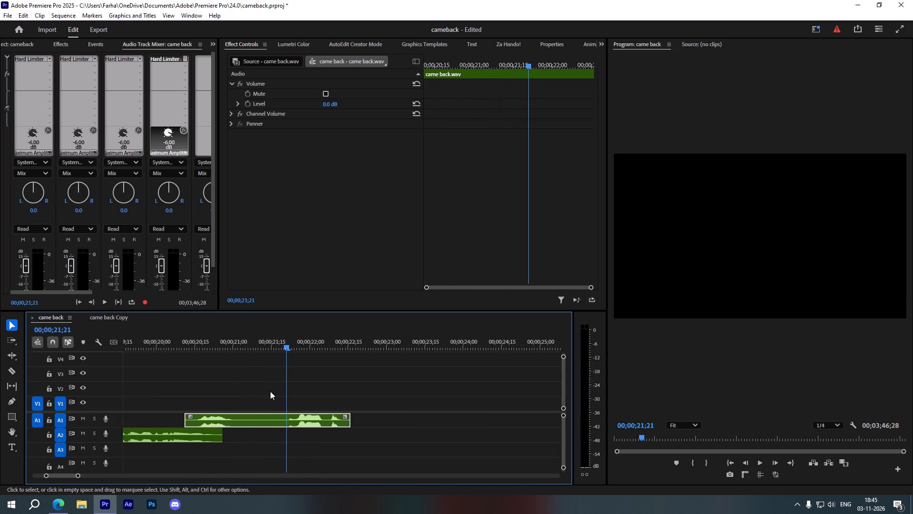
{"action": "key", "text": "space"}
{"action": "key", "text": "space"}
Shift that A1 clip later to start at about 00;00;20;21 and play the overlap from about 00;00;20;00.
{"action": "left_click_drag", "start_coordinate": [251, 420], "coordinate": [275, 423]}
{"action": "scroll", "coordinate": [257, 423], "scroll_direction": "down", "scroll_amount": 7, "text": "alt"}
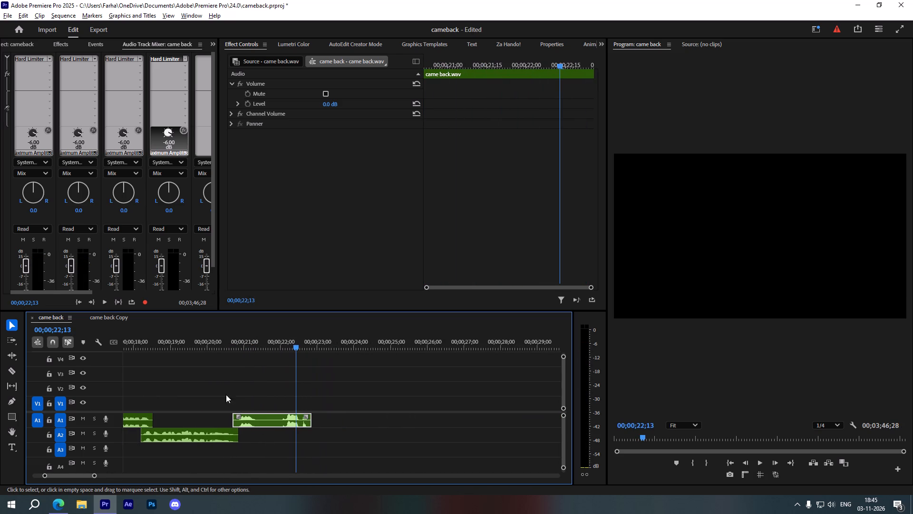
{"action": "left_click", "coordinate": [206, 347]}
{"action": "key", "text": "space"}
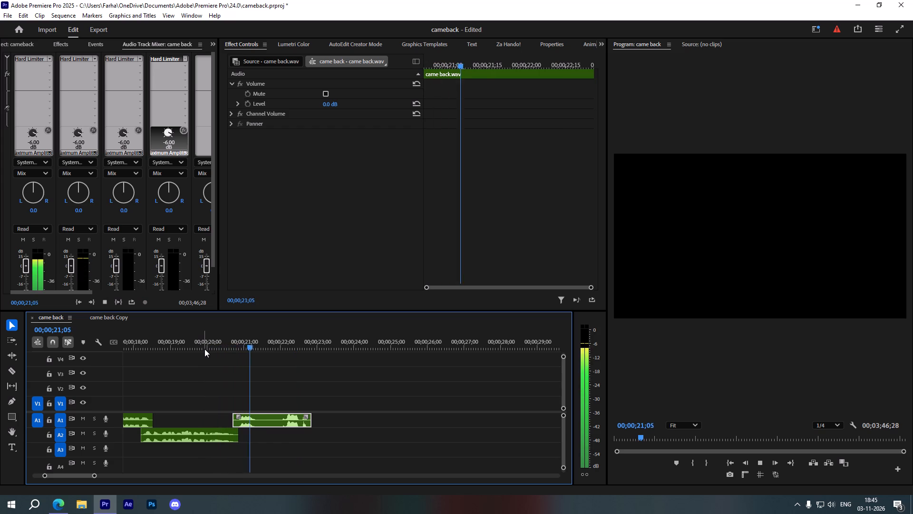
{"action": "key", "text": "space"}
Split the A1 clip at 00;00;21;17 and move its second part onto A2 at about 00;00;20;26, directly after the existing clip, checking by playback.
{"action": "key", "text": "c"}
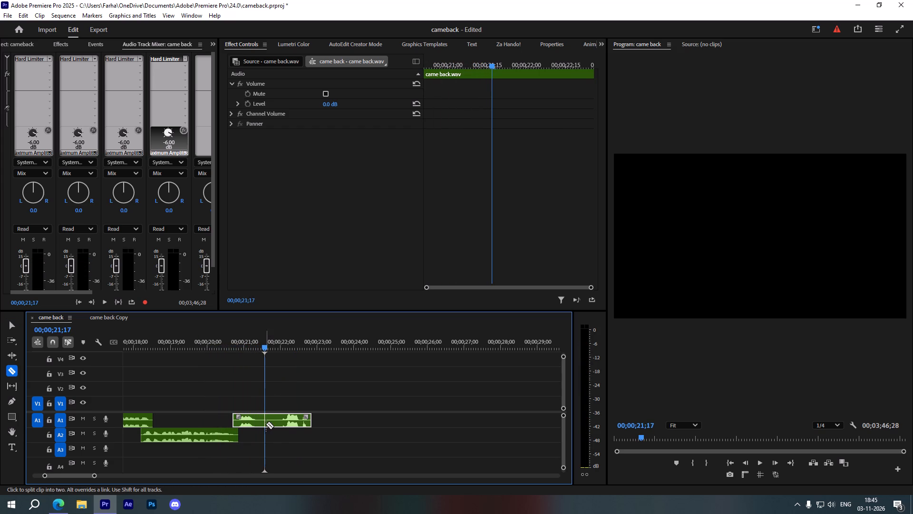
{"action": "left_click", "coordinate": [268, 424]}
{"action": "key", "text": "v"}
{"action": "left_click_drag", "start_coordinate": [290, 420], "coordinate": [262, 435]}
{"action": "left_click_drag", "start_coordinate": [262, 348], "coordinate": [201, 352]}
{"action": "key", "text": "space"}
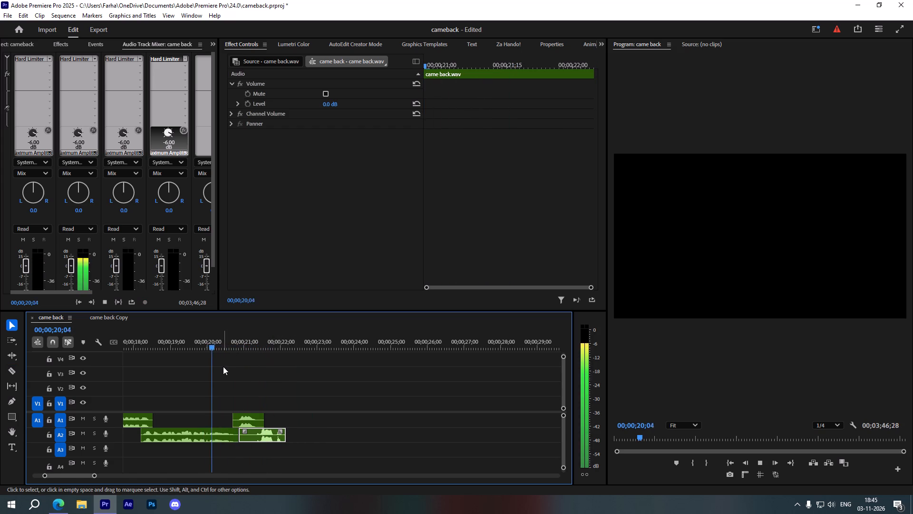
{"action": "scroll", "coordinate": [223, 366], "scroll_direction": "down", "scroll_amount": 4}
{"action": "scroll", "coordinate": [223, 366], "scroll_direction": "down", "scroll_amount": 4, "text": "alt"}
{"action": "key", "text": "space"}
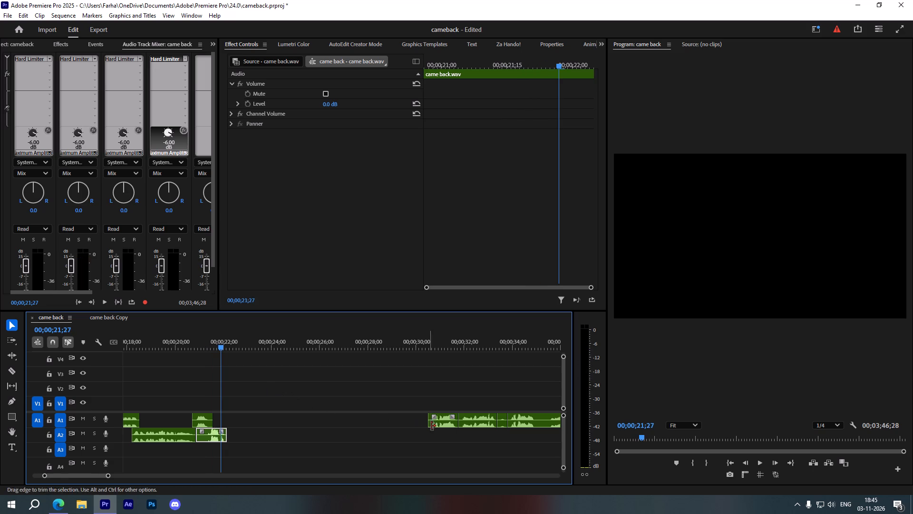
Move the next A1 clip across the gap to start at 00;00;21;27, overlapping the end of the A2 clip, and play it.
{"action": "left_click_drag", "start_coordinate": [443, 423], "coordinate": [241, 415]}
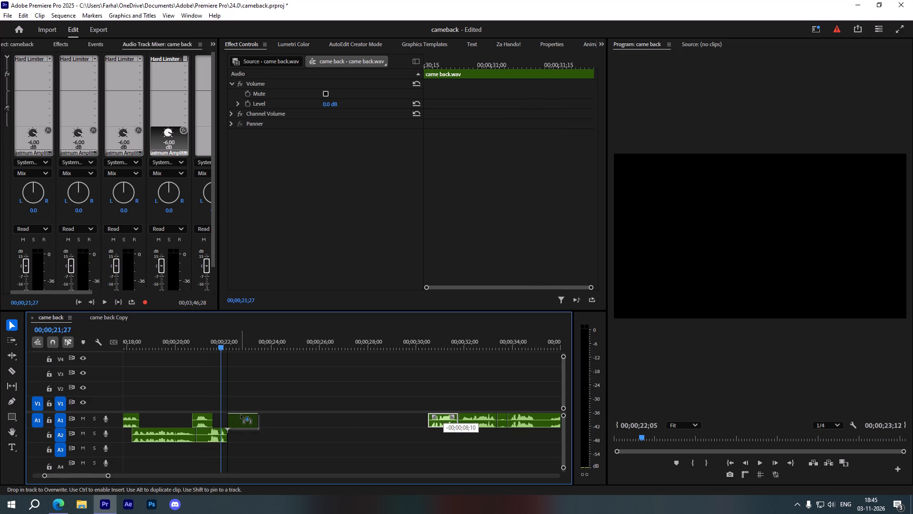
{"action": "left_click_drag", "start_coordinate": [241, 415], "coordinate": [230, 414]}
{"action": "left_click", "coordinate": [229, 421]}
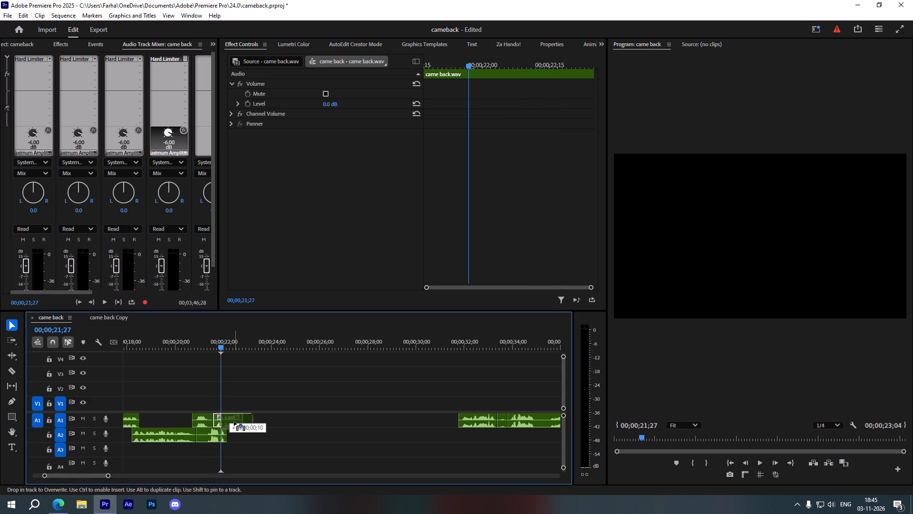
{"action": "left_click_drag", "start_coordinate": [230, 423], "coordinate": [233, 423]}
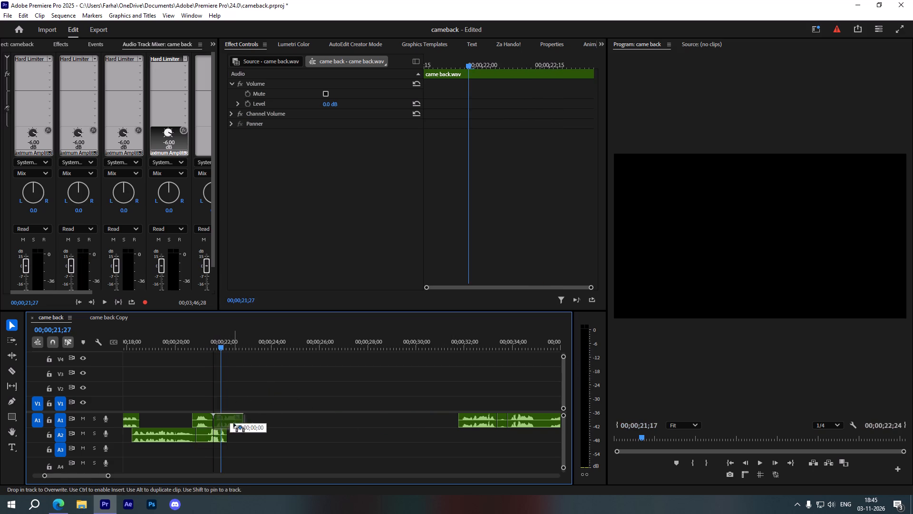
{"action": "left_click_drag", "start_coordinate": [233, 423], "coordinate": [239, 424]}
{"action": "key", "text": "space"}
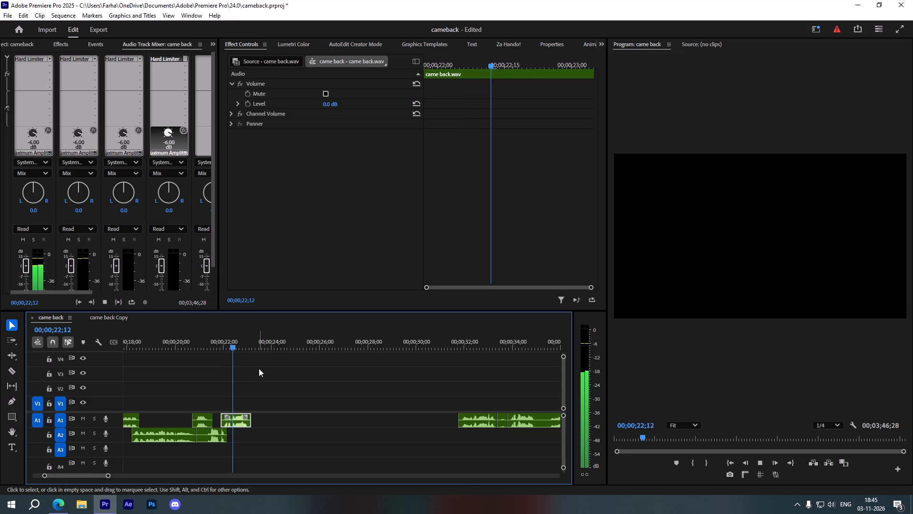
{"action": "key", "text": "space"}
Delete the empty gap on A1 after the moved clip and play on to about 00;00;24;27.
{"action": "left_click", "coordinate": [282, 425]}
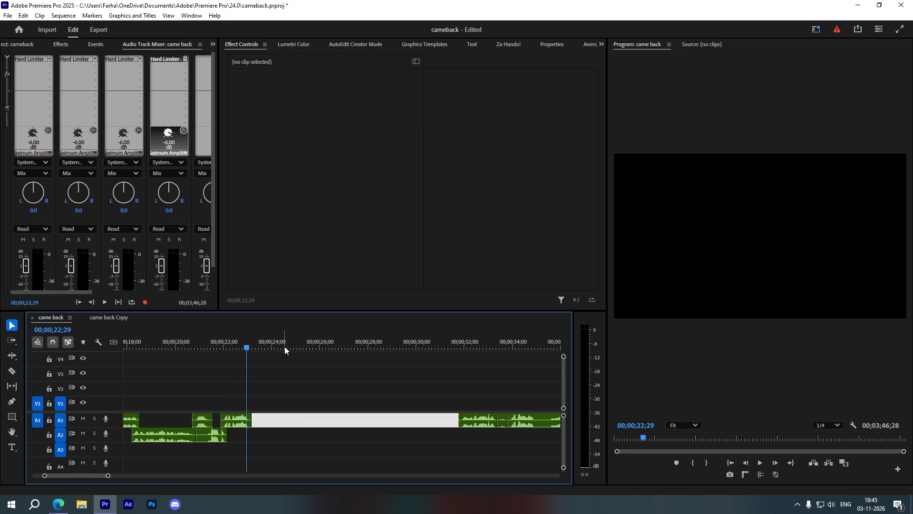
{"action": "key", "text": "Delete"}
{"action": "key", "text": "space"}
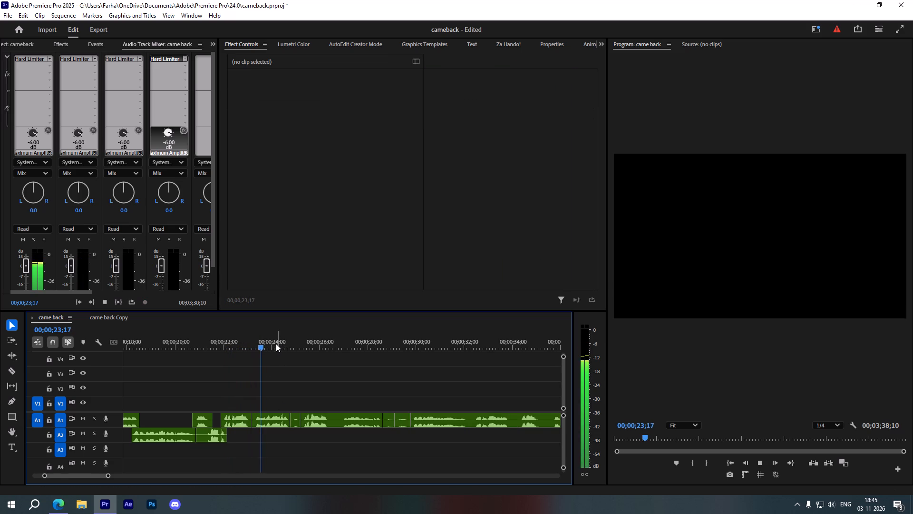
{"action": "key", "text": "space"}
Move the A1 clip at 00;00;23;05 down to A2, starting at about 00;00;22;22 so it overlaps the preceding A1 clip's end.
{"action": "scroll", "coordinate": [243, 437], "scroll_direction": "up", "scroll_amount": 5, "text": "alt"}
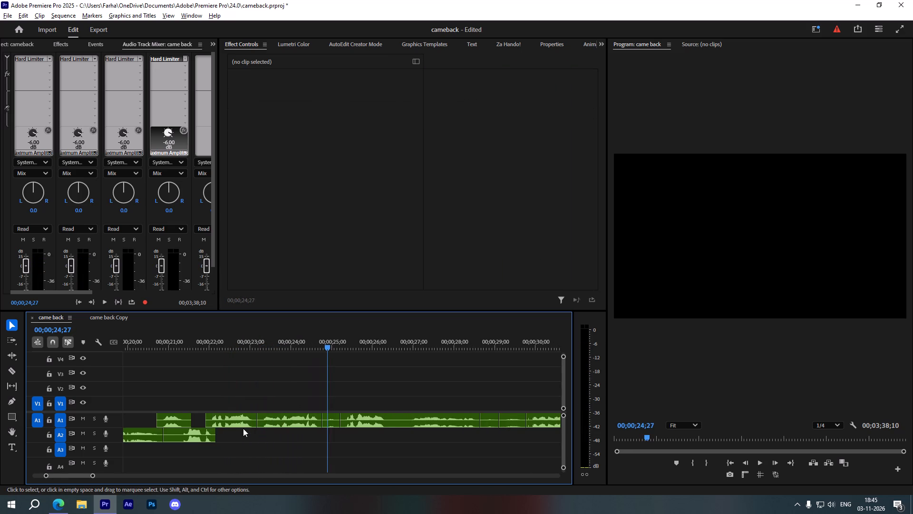
{"action": "scroll", "coordinate": [243, 428], "scroll_direction": "up", "scroll_amount": 1, "text": "alt"}
{"action": "left_click_drag", "start_coordinate": [292, 425], "coordinate": [271, 437]}
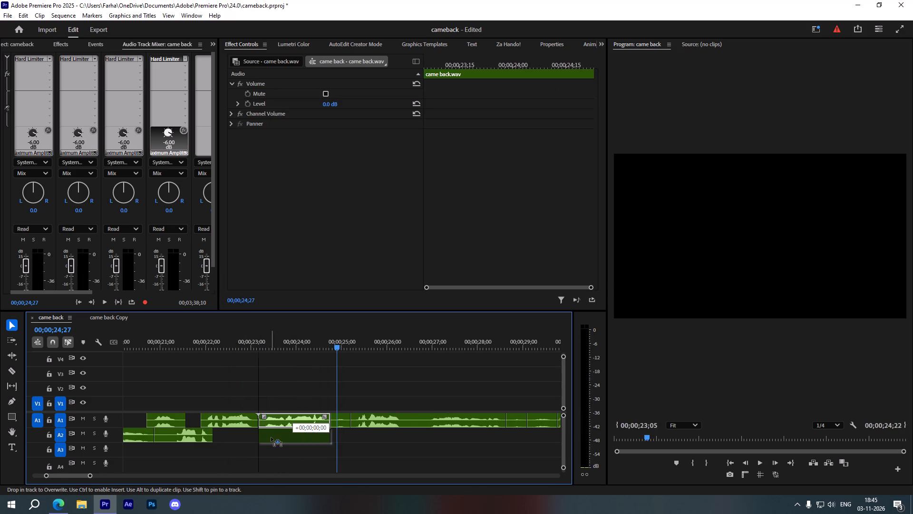
{"action": "left_click_drag", "start_coordinate": [271, 437], "coordinate": [267, 437]}
{"action": "scroll", "coordinate": [265, 437], "scroll_direction": "up", "scroll_amount": 5, "text": "alt"}
{"action": "left_click_drag", "start_coordinate": [260, 438], "coordinate": [261, 438]}
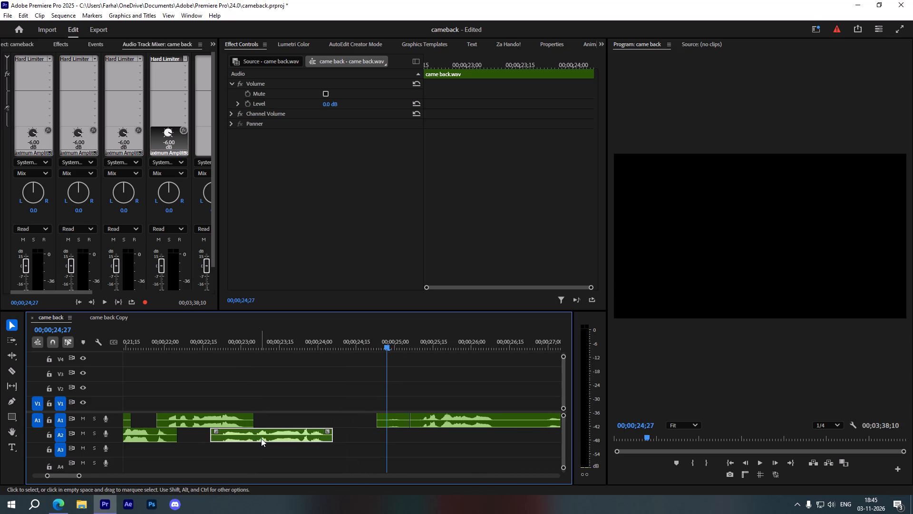
{"action": "left_click_drag", "start_coordinate": [261, 438], "coordinate": [271, 438]}
Play the overlapping A1 and A2 clips from 00;00;20;07 to about 00;00;23;02 to review their timing.
{"action": "left_click_drag", "start_coordinate": [234, 345], "coordinate": [156, 353]}
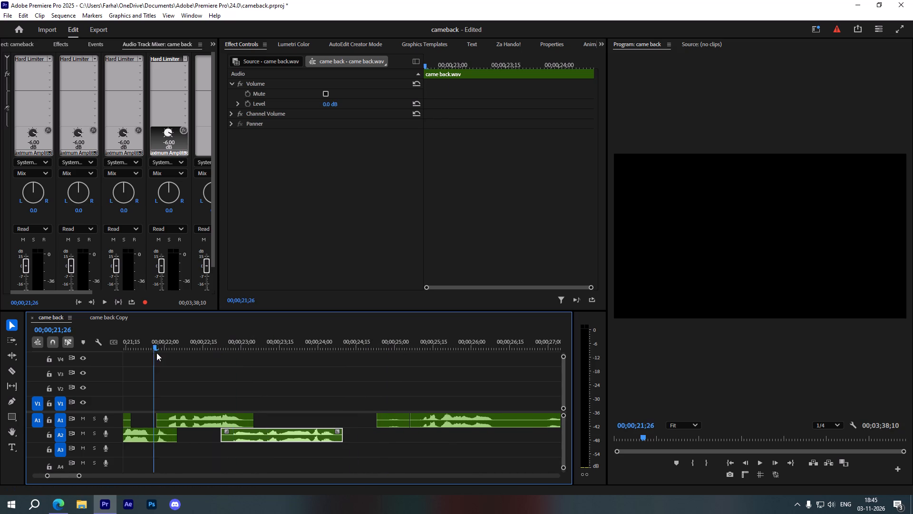
{"action": "left_click_drag", "start_coordinate": [156, 353], "coordinate": [135, 365]}
{"action": "scroll", "coordinate": [141, 365], "scroll_direction": "down", "scroll_amount": 10, "text": "alt"}
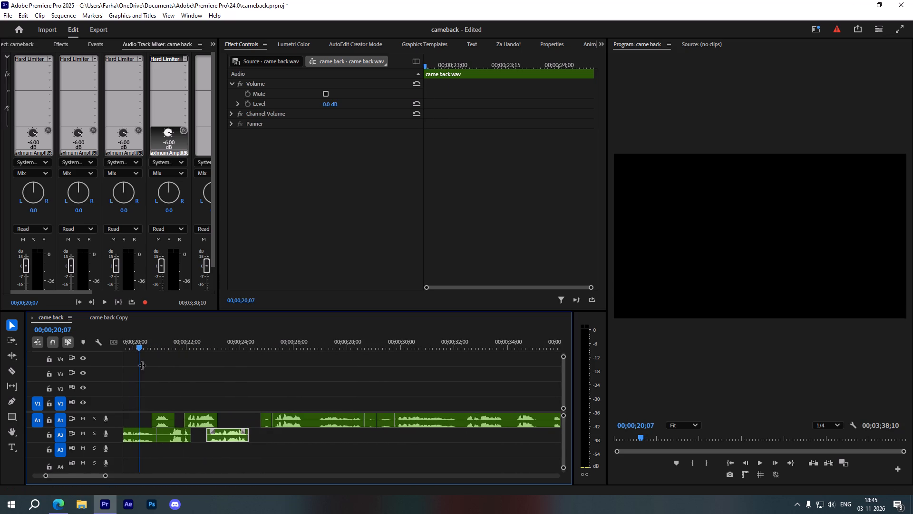
{"action": "key", "text": "space"}
{"action": "scroll", "coordinate": [142, 366], "scroll_direction": "down", "scroll_amount": 4}
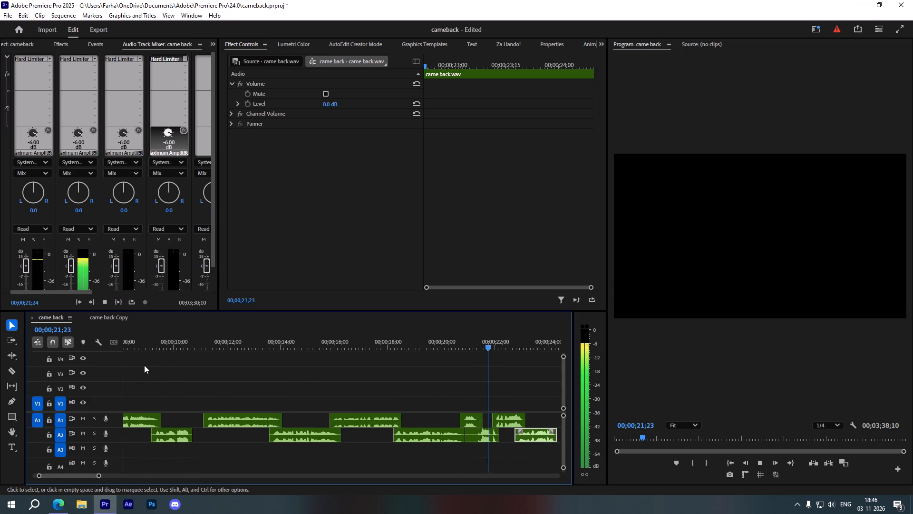
{"action": "scroll", "coordinate": [144, 365], "scroll_direction": "down", "scroll_amount": 4}
{"action": "scroll", "coordinate": [251, 390], "scroll_direction": "down", "scroll_amount": 4}
{"action": "key", "text": "space"}
Shift the short A1 clip earlier to start at about 00;00;20;14 and play the result from 00;00;20;02.
{"action": "scroll", "coordinate": [359, 420], "scroll_direction": "up", "scroll_amount": 6, "text": "alt"}
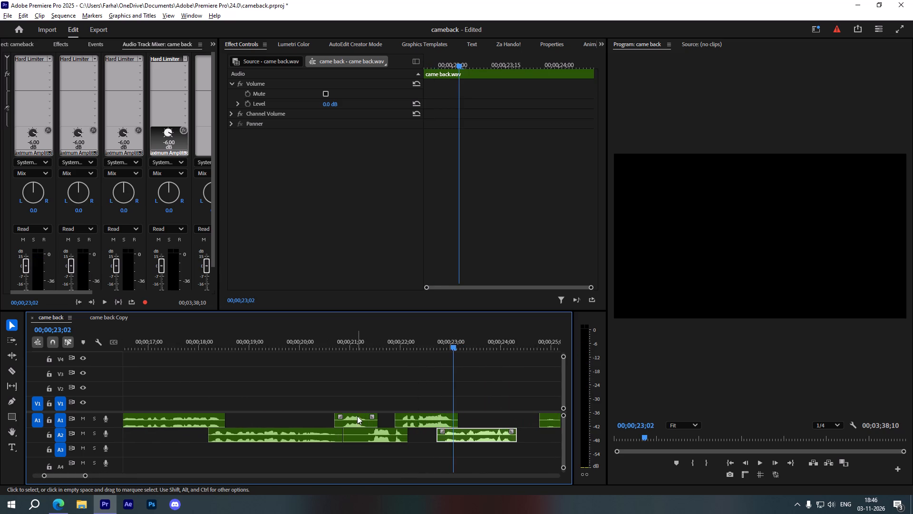
{"action": "scroll", "coordinate": [357, 415], "scroll_direction": "up", "scroll_amount": 9, "text": "alt"}
{"action": "left_click_drag", "start_coordinate": [348, 420], "coordinate": [335, 419]}
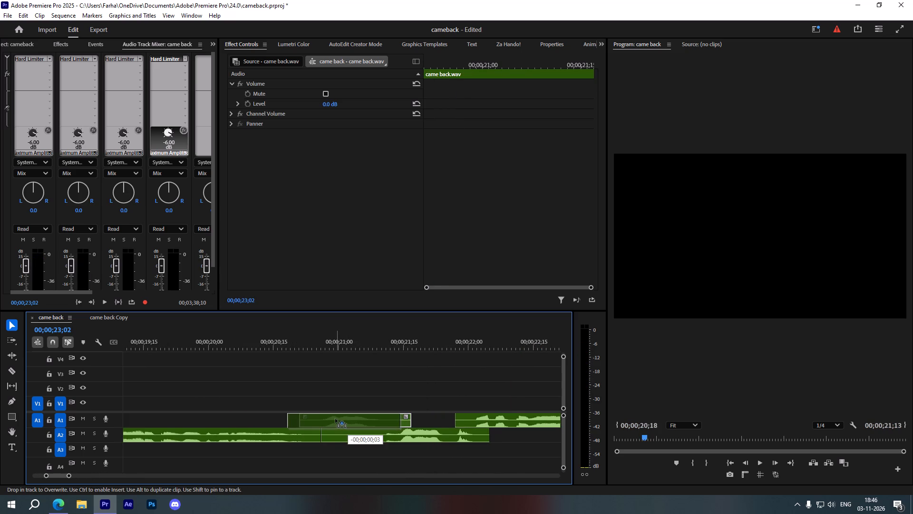
{"action": "left_click_drag", "start_coordinate": [335, 419], "coordinate": [318, 420]}
{"action": "left_click_drag", "start_coordinate": [254, 339], "coordinate": [219, 346]}
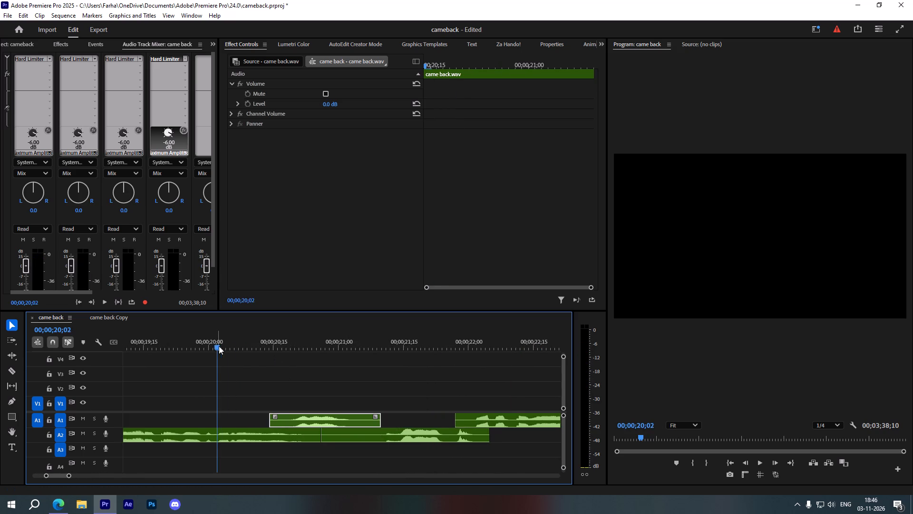
{"action": "key", "text": "space"}
{"action": "scroll", "coordinate": [255, 365], "scroll_direction": "down", "scroll_amount": 6, "text": "alt"}
{"action": "scroll", "coordinate": [255, 365], "scroll_direction": "down", "scroll_amount": 8}
{"action": "key", "text": "space"}
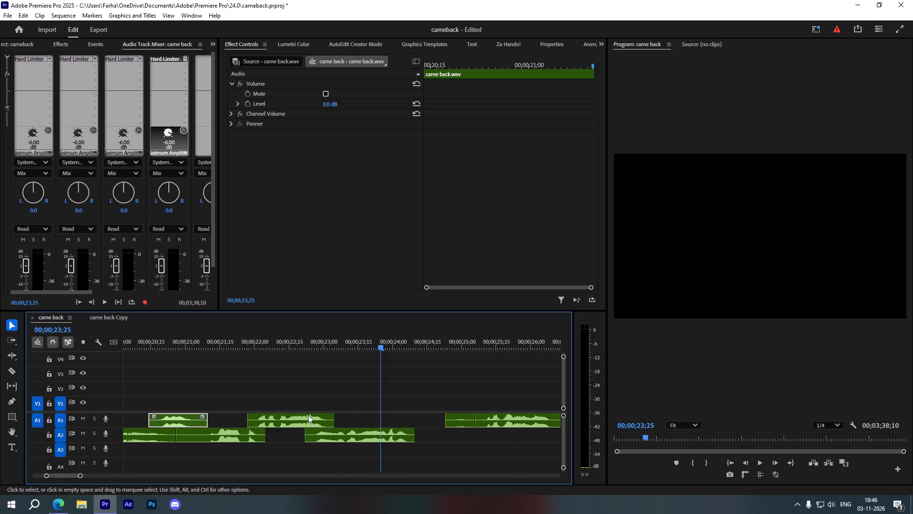
Shift the last A2 clip slightly later to start at about 00;00;22;26 and play the overlap from about 00;00;22;03.
{"action": "scroll", "coordinate": [343, 448], "scroll_direction": "up", "scroll_amount": 3, "text": "alt"}
{"action": "left_click_drag", "start_coordinate": [349, 437], "coordinate": [362, 437]}
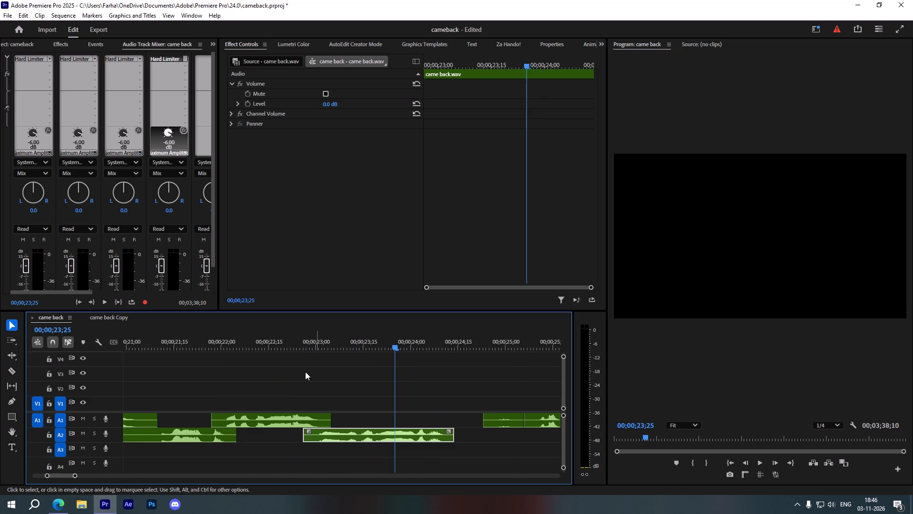
{"action": "left_click_drag", "start_coordinate": [279, 333], "coordinate": [233, 345]}
{"action": "key", "text": "space"}
{"action": "scroll", "coordinate": [254, 377], "scroll_direction": "down", "scroll_amount": 4, "text": "alt"}
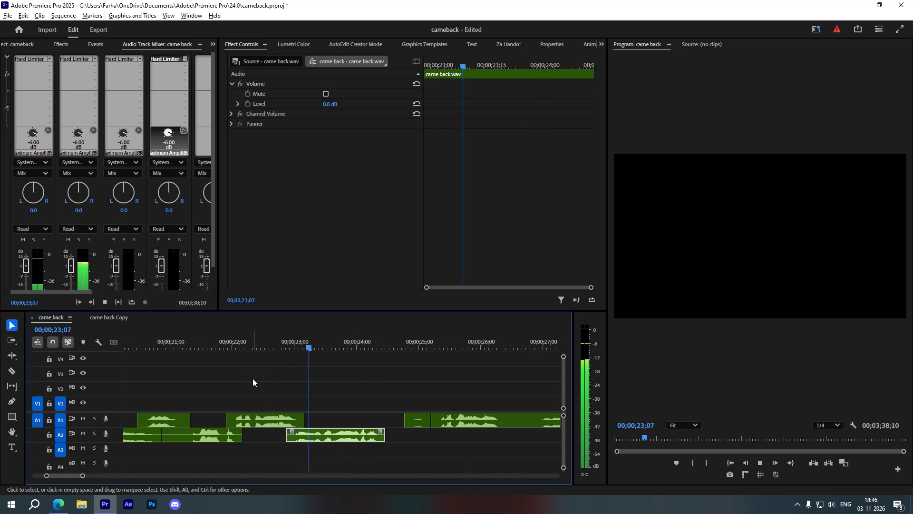
{"action": "scroll", "coordinate": [253, 378], "scroll_direction": "down", "scroll_amount": 3, "text": "alt"}
{"action": "key", "text": "space"}
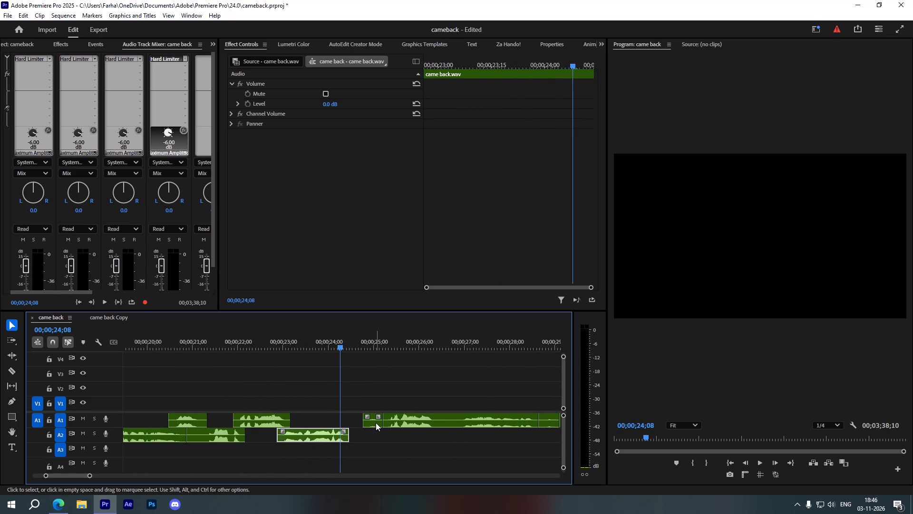
Delete the short A1 clip at about 00;00;24;22 while playing the section on to 00;00;28;13.
{"action": "key", "text": "space"}
{"action": "left_click", "coordinate": [374, 424]}
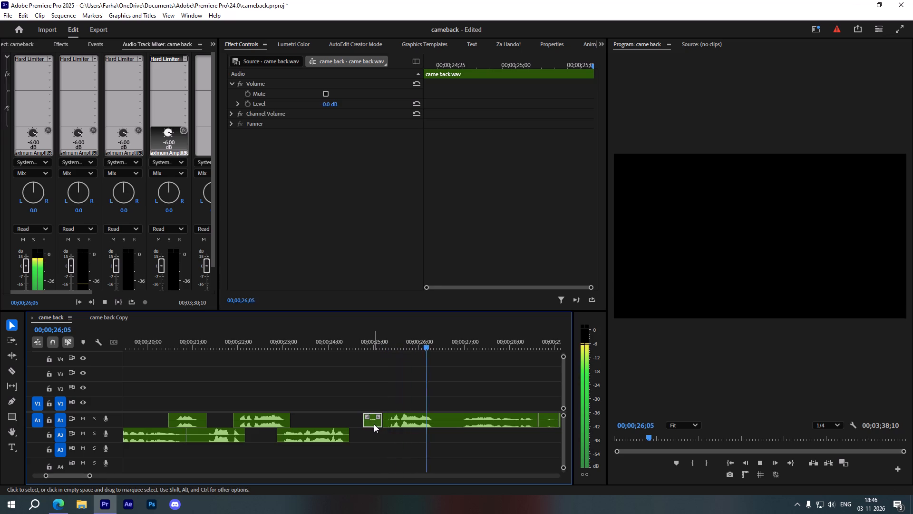
{"action": "key", "text": "Delete"}
{"action": "scroll", "coordinate": [417, 429], "scroll_direction": "down", "scroll_amount": 5}
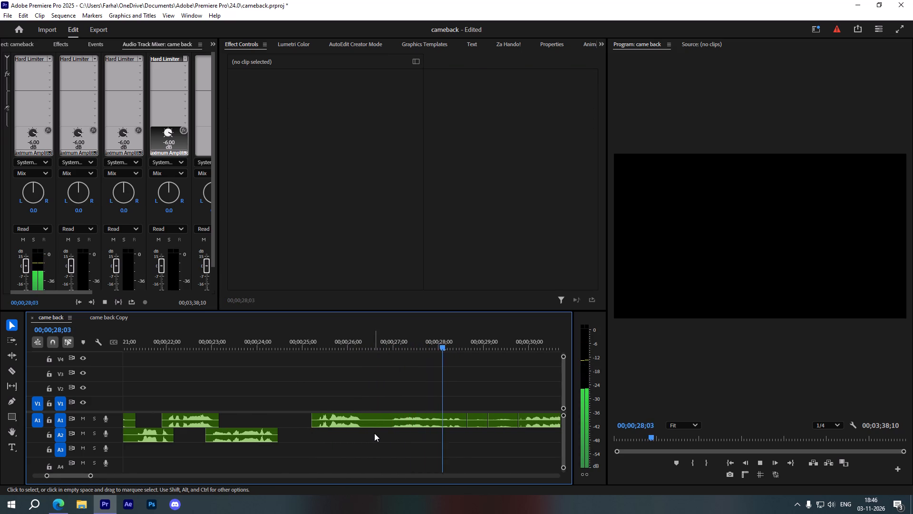
{"action": "key", "text": "space"}
Set the volume Level of the A1 clip starting at about 00;00;25;06 to 15 dB.
{"action": "left_click", "coordinate": [377, 420]}
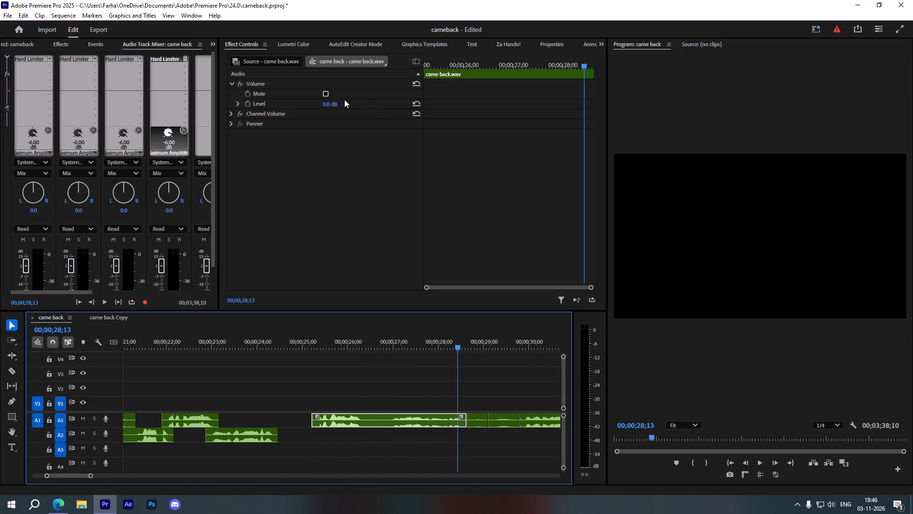
{"action": "left_click", "coordinate": [326, 103]}
{"action": "type", "text": "15"}
{"action": "key", "text": "Return"}
Move the boosted A1 clip earlier to start at about 00;00;24;03, overlapping the end of the A2 clip.
{"action": "scroll", "coordinate": [347, 413], "scroll_direction": "up", "scroll_amount": 3, "text": "alt"}
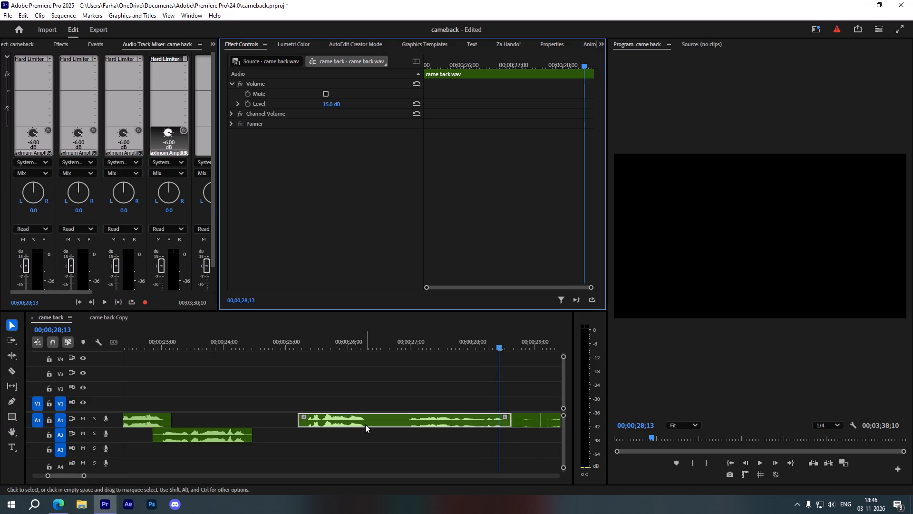
{"action": "left_click_drag", "start_coordinate": [362, 421], "coordinate": [299, 420]}
{"action": "left_click_drag", "start_coordinate": [299, 420], "coordinate": [291, 419]}
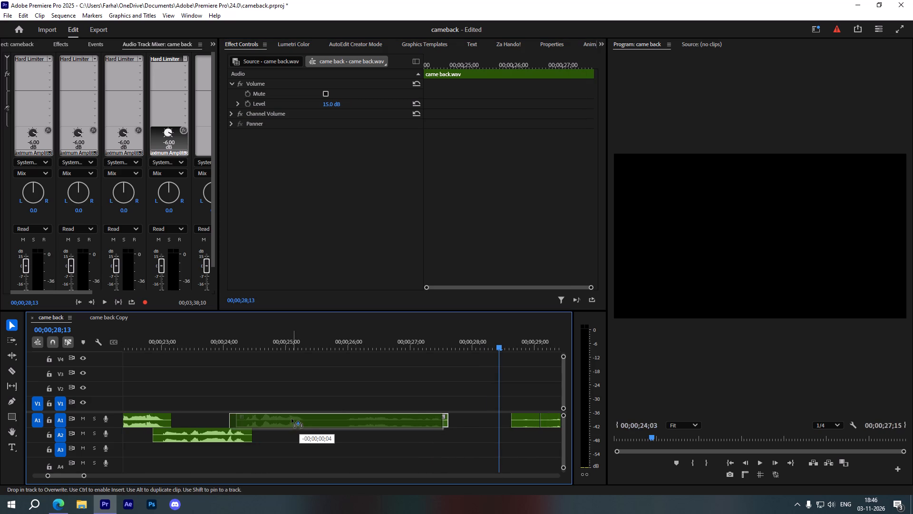
{"action": "left_click_drag", "start_coordinate": [291, 419], "coordinate": [293, 419]}
{"action": "left_click", "coordinate": [202, 329]}
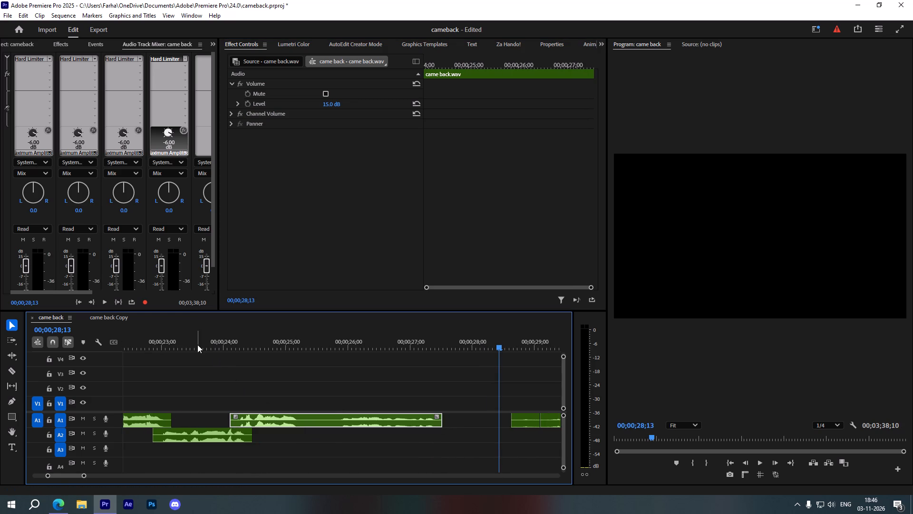
Split the boosted A1 clip at 00;00;25;13 and move its second part onto A2, starting at about 00;00;24;14.
{"action": "left_click", "coordinate": [197, 343]}
{"action": "key", "text": "space"}
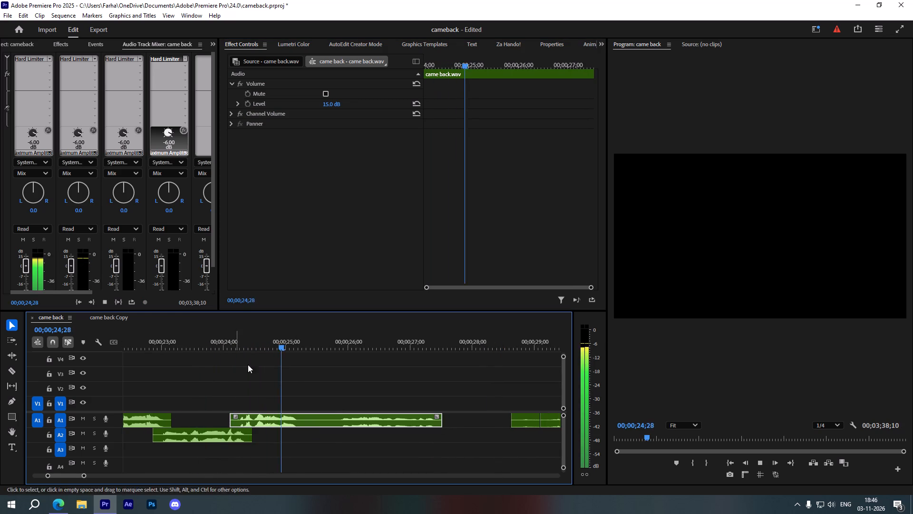
{"action": "key", "text": "space"}
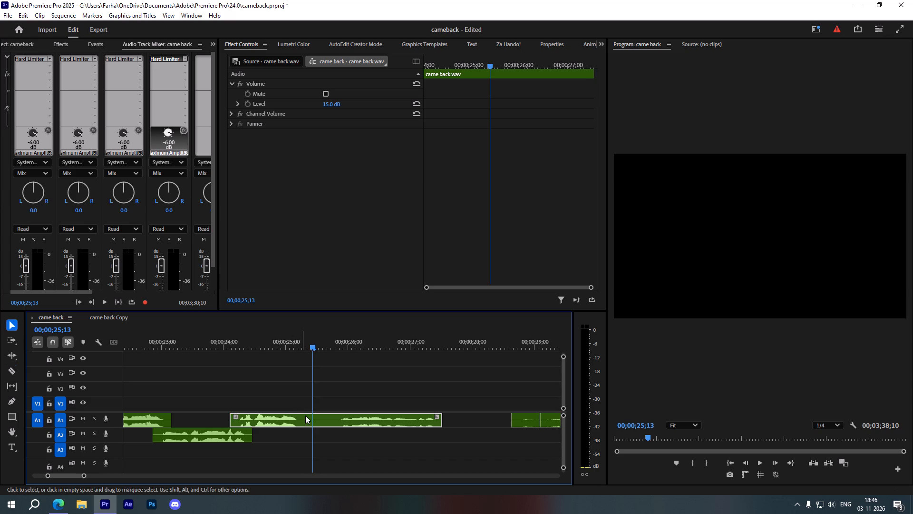
{"action": "key", "text": "c"}
{"action": "left_click", "coordinate": [312, 426]}
{"action": "key", "text": "v"}
{"action": "left_click_drag", "start_coordinate": [344, 423], "coordinate": [304, 436]}
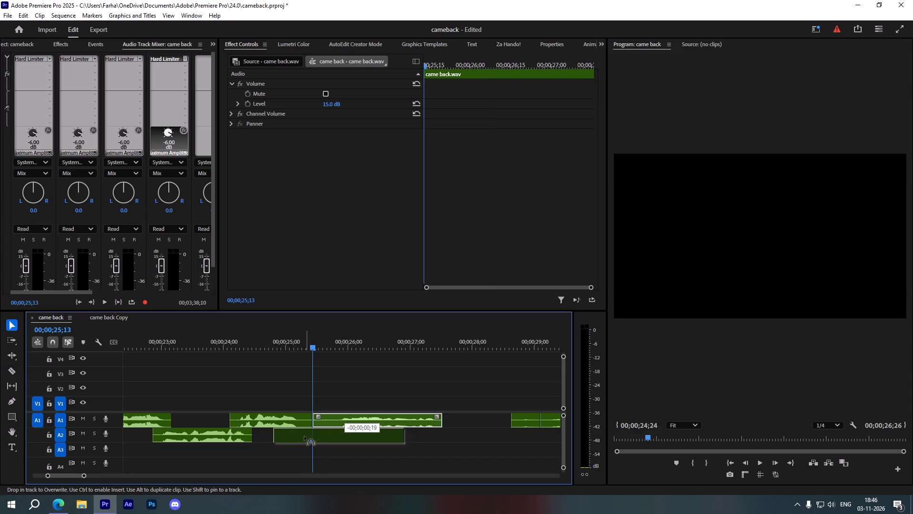
{"action": "left_click_drag", "start_coordinate": [304, 436], "coordinate": [282, 434]}
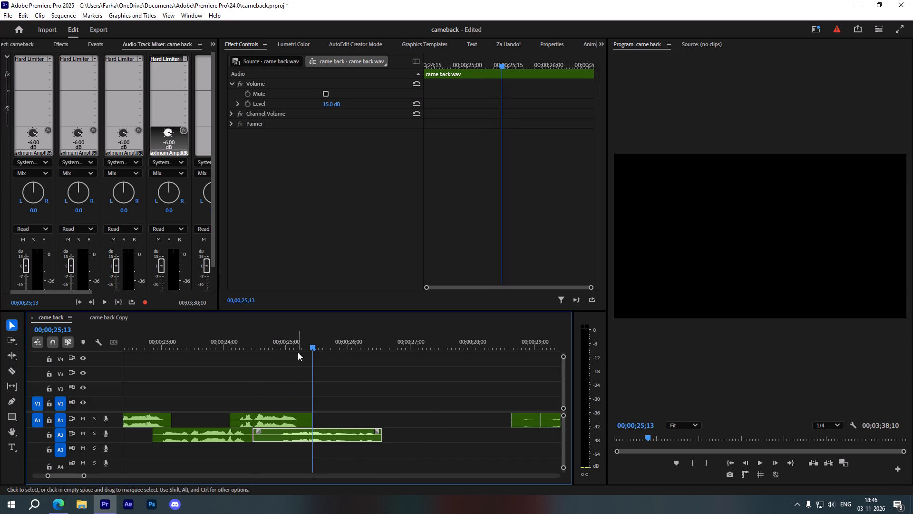
Shift the moved A2 part slightly later to start at about 00;00;24;22 and play the overlap on to 00;00;26;21.
{"action": "left_click_drag", "start_coordinate": [285, 326], "coordinate": [240, 329]}
{"action": "left_click_drag", "start_coordinate": [269, 340], "coordinate": [235, 343]}
{"action": "key", "text": "space"}
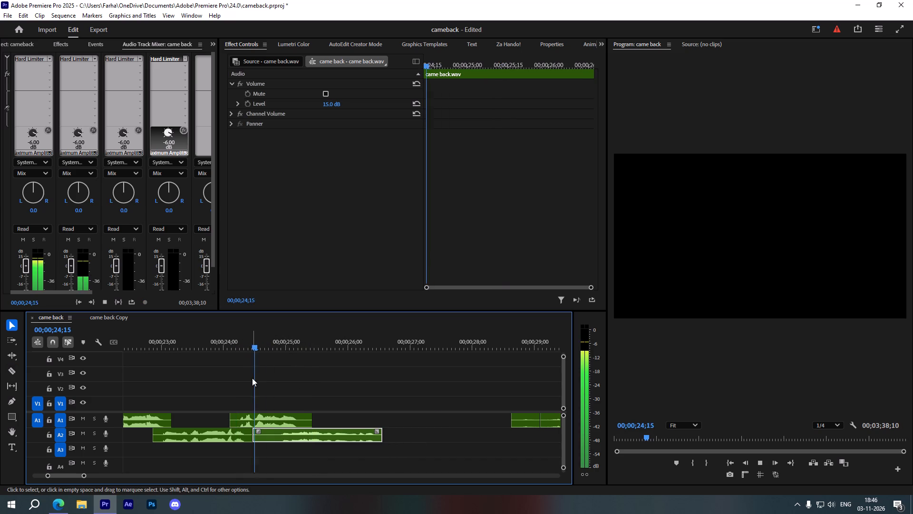
{"action": "key", "text": "space"}
{"action": "left_click_drag", "start_coordinate": [293, 433], "coordinate": [311, 438]}
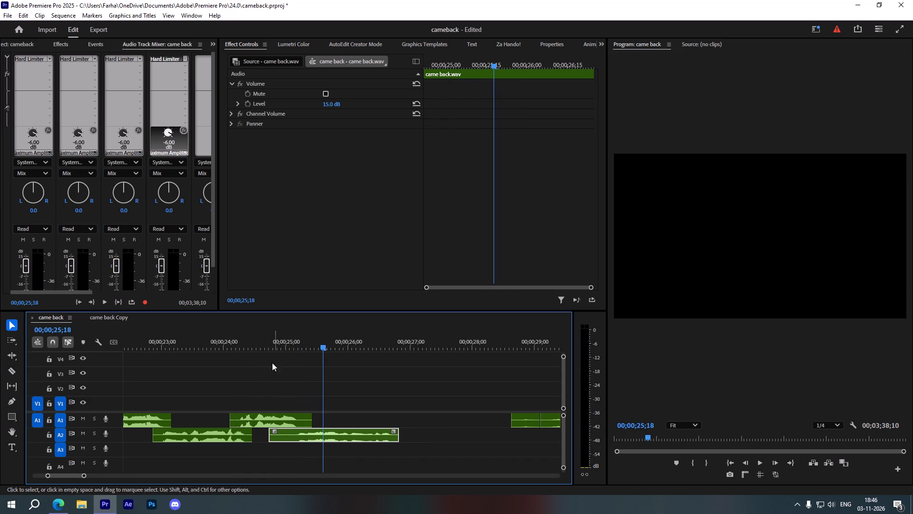
{"action": "left_click", "coordinate": [244, 342]}
{"action": "key", "text": "space"}
{"action": "scroll", "coordinate": [243, 393], "scroll_direction": "down", "scroll_amount": 5}
{"action": "scroll", "coordinate": [243, 394], "scroll_direction": "down", "scroll_amount": 2, "text": "alt"}
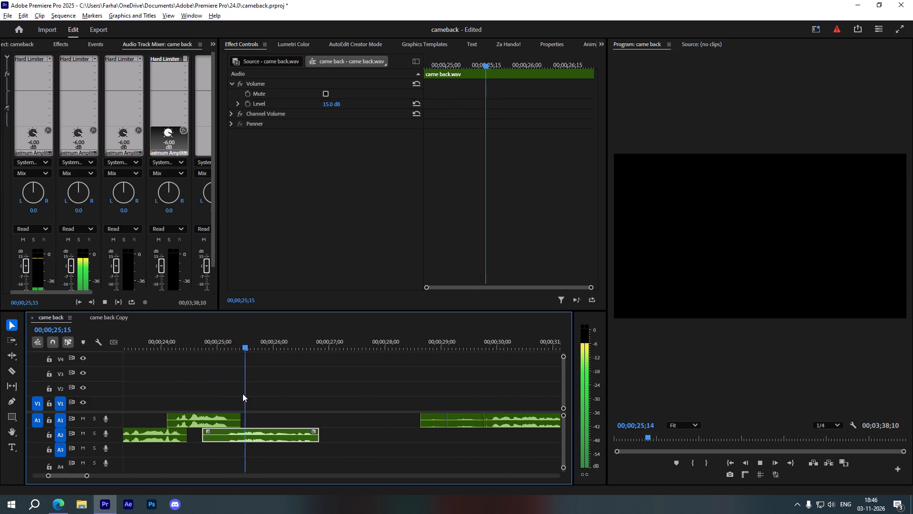
{"action": "scroll", "coordinate": [243, 394], "scroll_direction": "down", "scroll_amount": 5, "text": "alt"}
{"action": "key", "text": "space"}
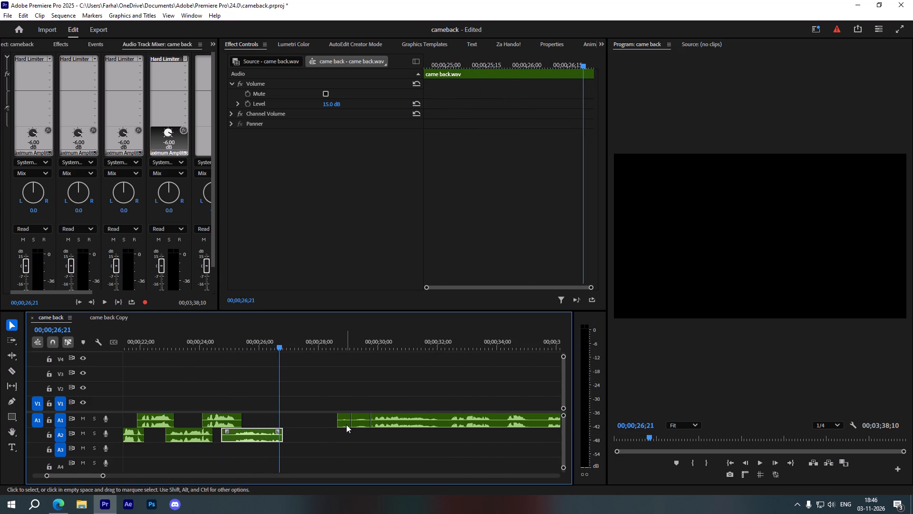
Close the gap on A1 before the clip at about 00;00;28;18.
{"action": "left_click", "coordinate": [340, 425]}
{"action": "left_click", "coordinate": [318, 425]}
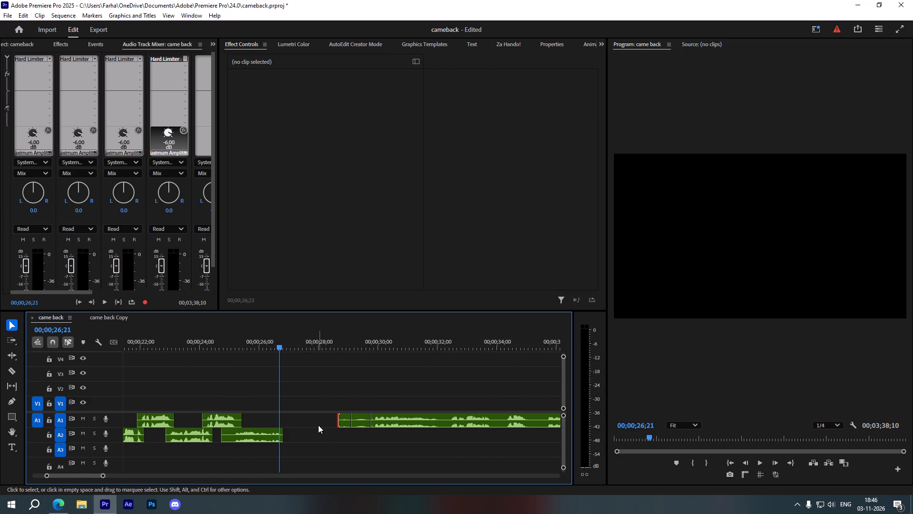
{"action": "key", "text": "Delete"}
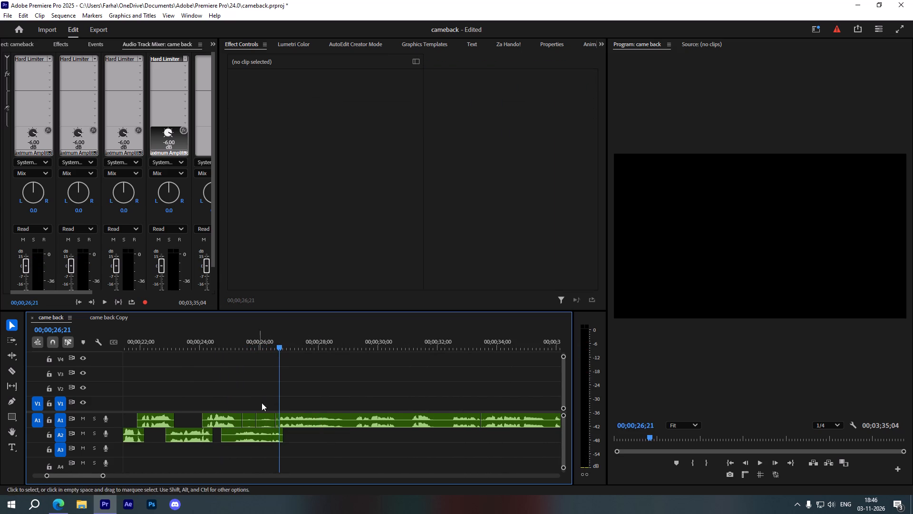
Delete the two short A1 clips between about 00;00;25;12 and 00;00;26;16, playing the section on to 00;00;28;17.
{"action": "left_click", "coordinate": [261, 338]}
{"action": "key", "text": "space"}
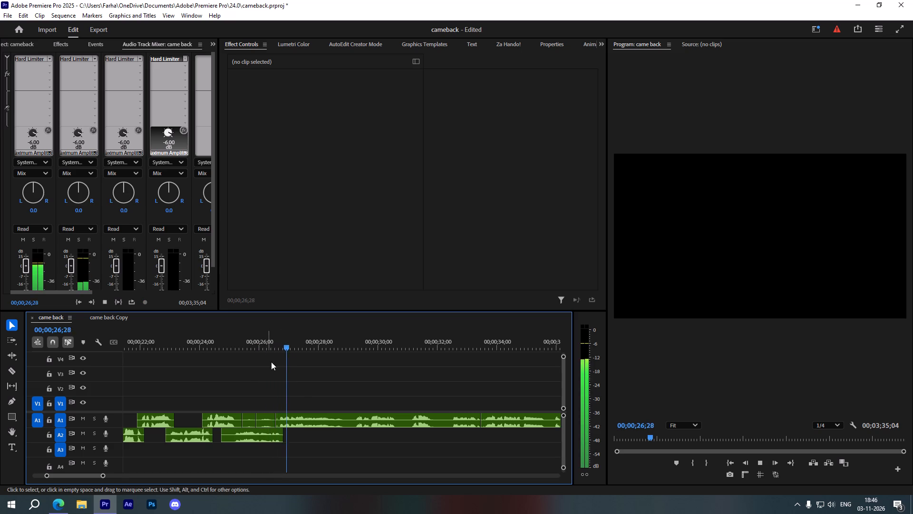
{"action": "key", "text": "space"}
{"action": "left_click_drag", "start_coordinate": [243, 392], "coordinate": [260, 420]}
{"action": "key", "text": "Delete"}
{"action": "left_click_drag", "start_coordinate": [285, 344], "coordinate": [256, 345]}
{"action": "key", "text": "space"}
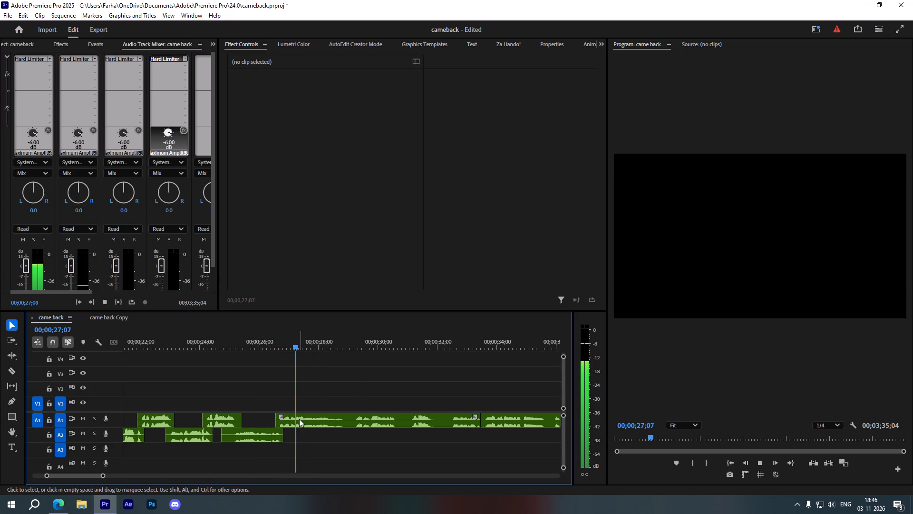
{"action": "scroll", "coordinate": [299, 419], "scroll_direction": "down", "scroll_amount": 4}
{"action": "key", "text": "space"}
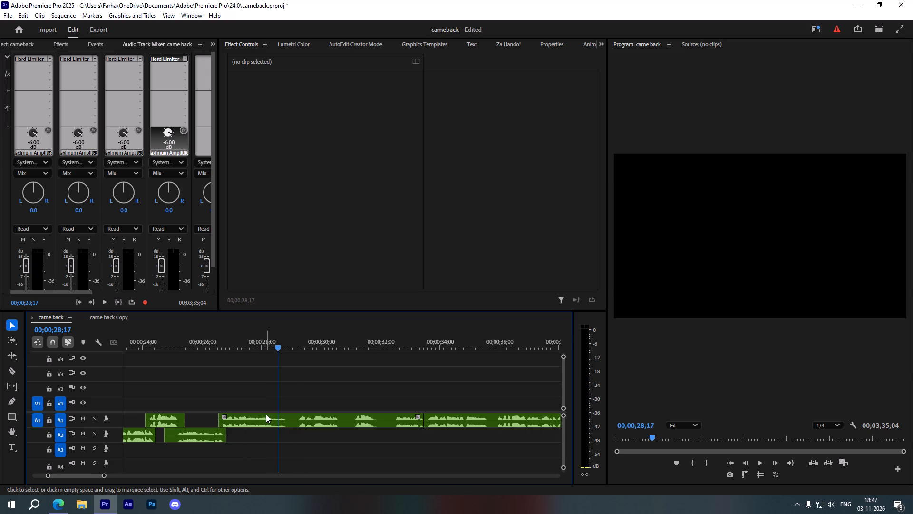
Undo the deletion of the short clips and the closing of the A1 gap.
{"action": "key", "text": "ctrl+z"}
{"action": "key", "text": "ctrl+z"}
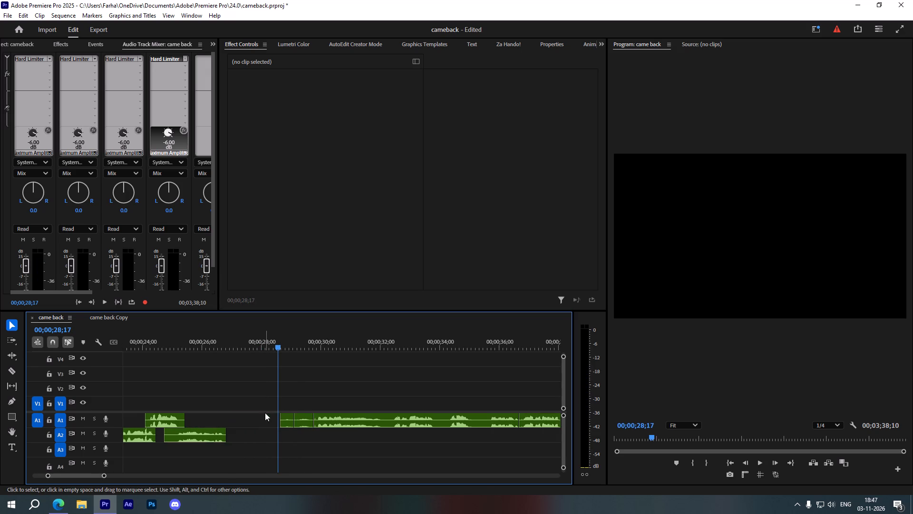
Delete the short A1 clips between about 00;00;28;18 and 00;00;29;22.
{"action": "left_click_drag", "start_coordinate": [277, 434], "coordinate": [261, 425]}
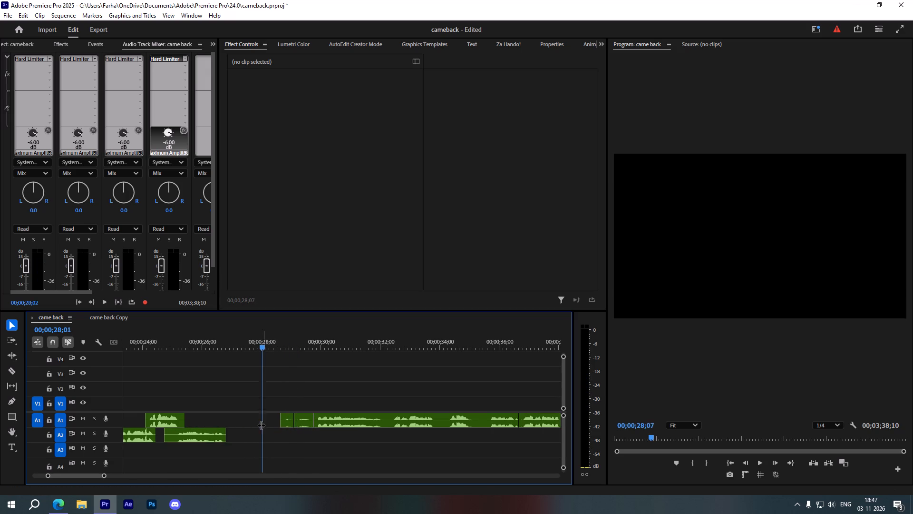
{"action": "left_click_drag", "start_coordinate": [261, 425], "coordinate": [261, 427]}
{"action": "left_click_drag", "start_coordinate": [266, 440], "coordinate": [298, 413]}
{"action": "key", "text": "Delete"}
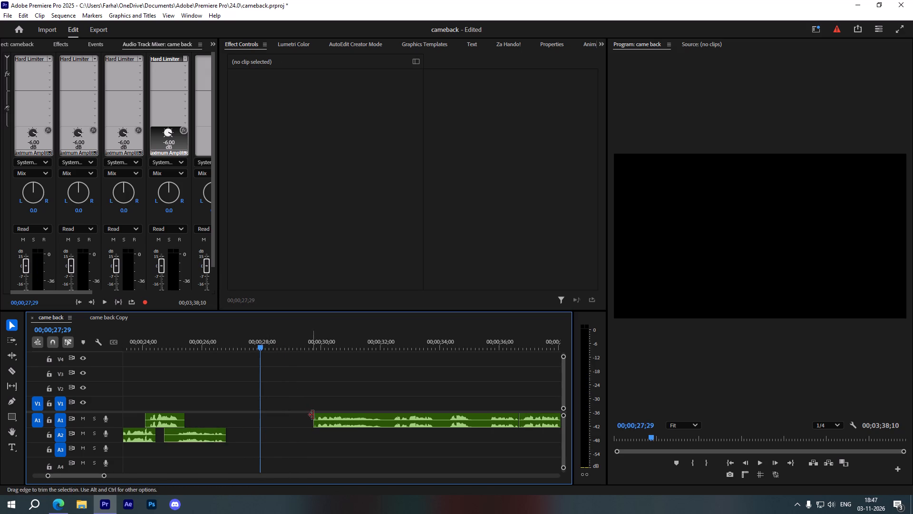
Move the following A1 clip earlier to start at about 00;00;27;21 and play it on to 00;00;31;25.
{"action": "left_click_drag", "start_coordinate": [337, 425], "coordinate": [276, 416]}
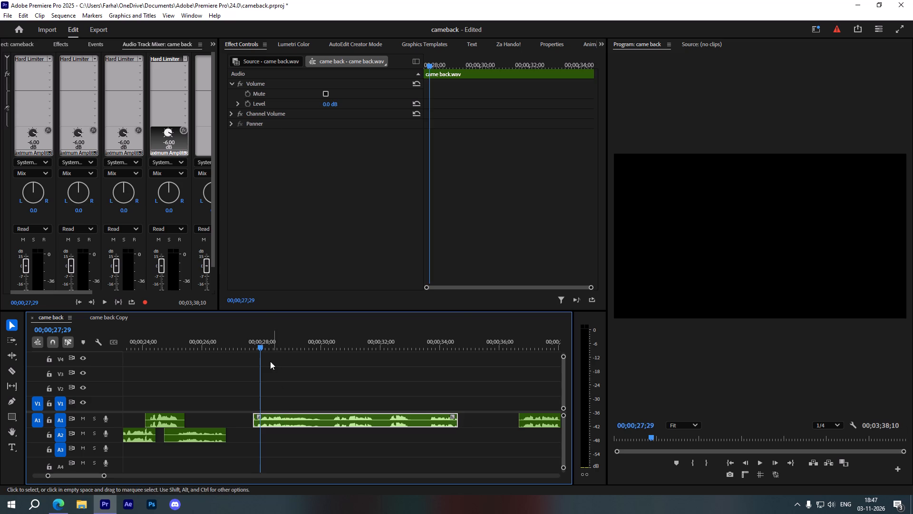
{"action": "left_click_drag", "start_coordinate": [266, 349], "coordinate": [236, 356]}
{"action": "key", "text": "space"}
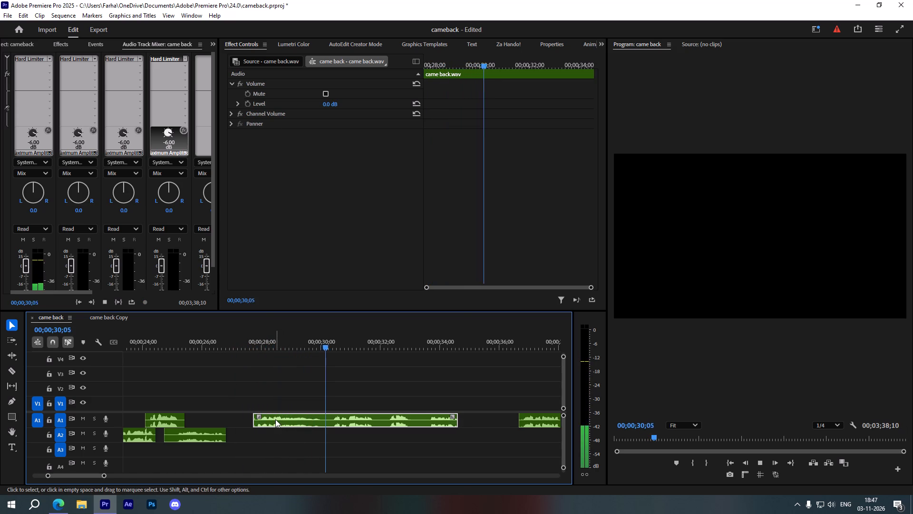
{"action": "scroll", "coordinate": [275, 419], "scroll_direction": "up", "scroll_amount": 6, "text": "alt"}
{"action": "key", "text": "space"}
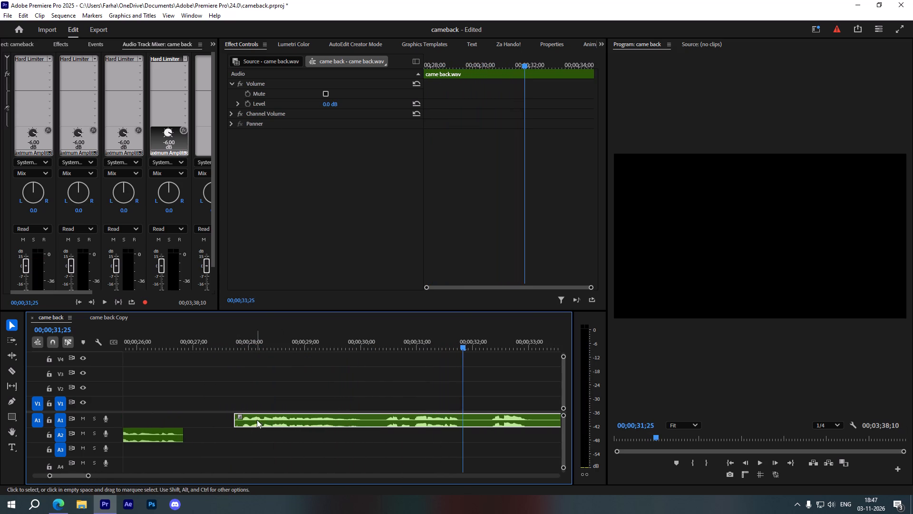
Trim about 4 frames of silence off the start of the moved A1 clip.
{"action": "scroll", "coordinate": [256, 418], "scroll_direction": "up", "scroll_amount": 5, "text": "alt"}
{"action": "left_click_drag", "start_coordinate": [222, 420], "coordinate": [234, 424]}
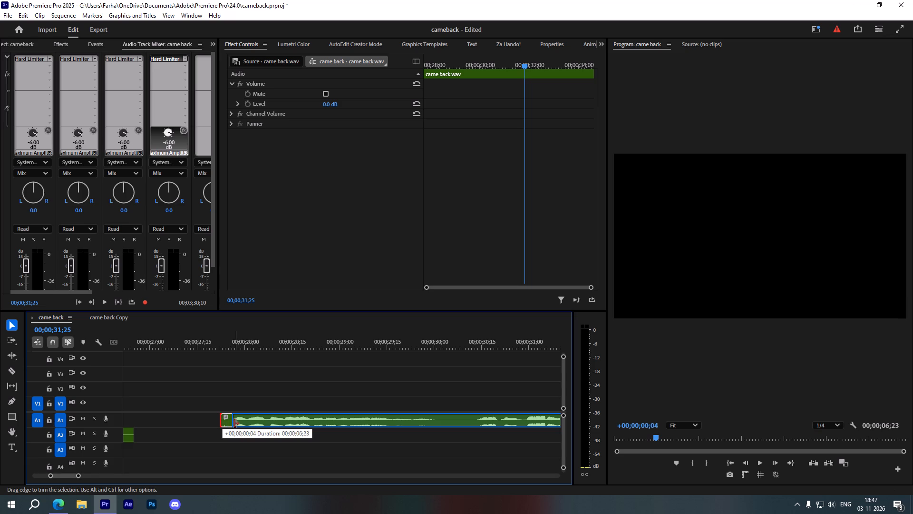
{"action": "left_click_drag", "start_coordinate": [234, 424], "coordinate": [233, 424]}
Split the A1 clip at 00;00;30;07, about 00;00;32;02 and about 00;00;33;08, in the pauses between phrases.
{"action": "scroll", "coordinate": [235, 421], "scroll_direction": "down", "scroll_amount": 9, "text": "alt"}
{"action": "scroll", "coordinate": [344, 452], "scroll_direction": "up", "scroll_amount": 4, "text": "alt"}
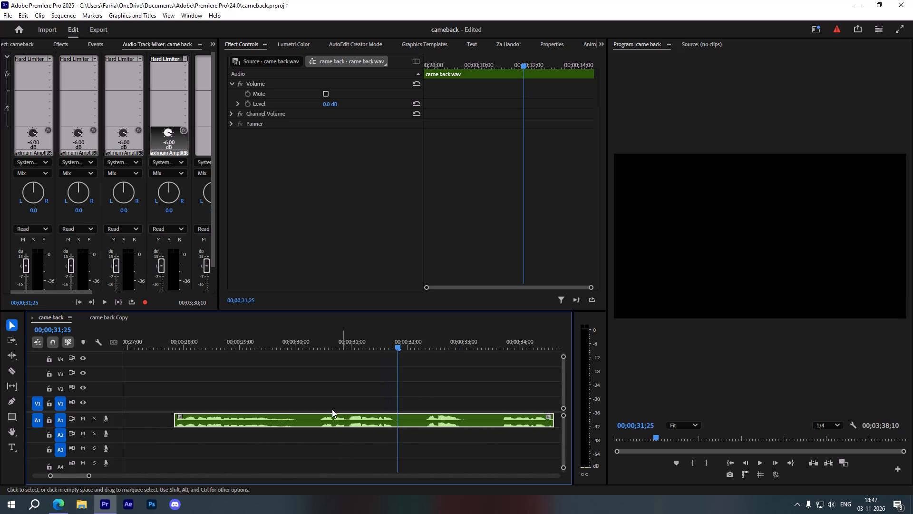
{"action": "left_click_drag", "start_coordinate": [318, 341], "coordinate": [310, 344]}
{"action": "key", "text": "c"}
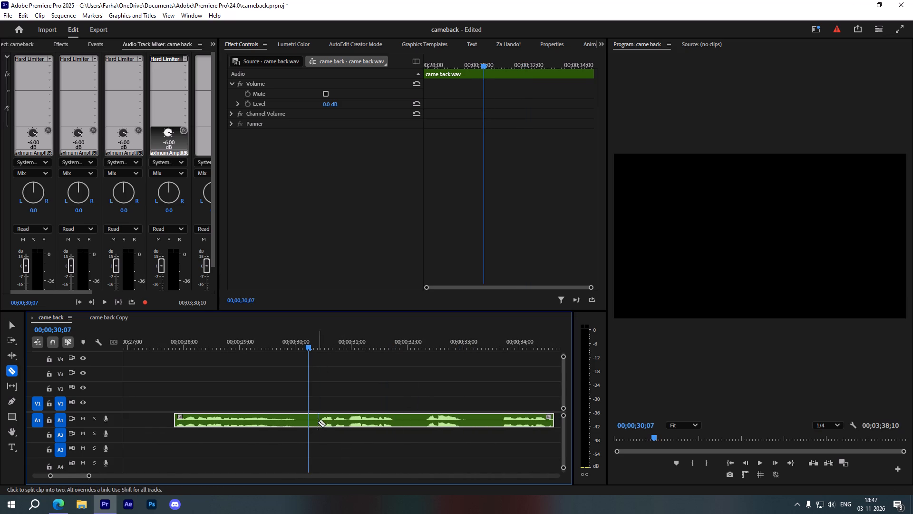
{"action": "left_click", "coordinate": [311, 426]}
{"action": "left_click", "coordinate": [411, 422]}
{"action": "left_click", "coordinate": [478, 425]}
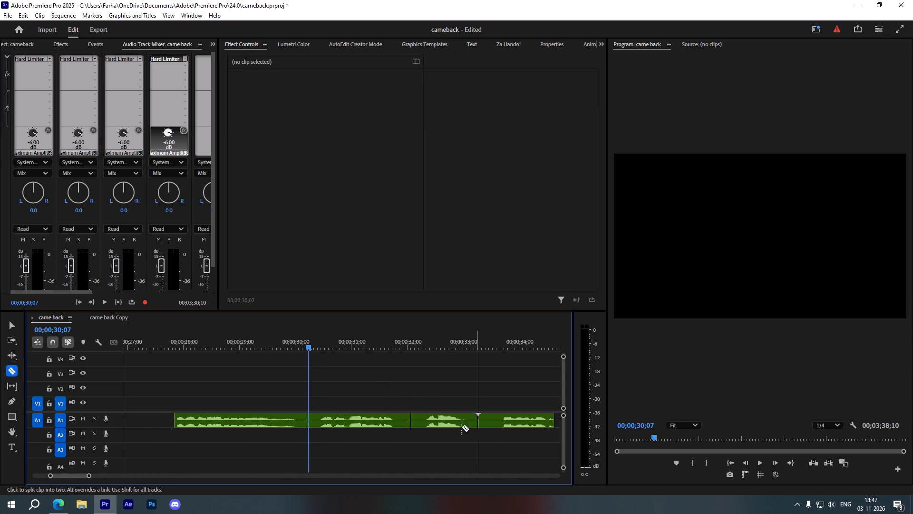
{"action": "key", "text": "v"}
Move the second piece onto A2 to start at about 00;00;29;18, overlapping the first, and play on to 00;00;31;02.
{"action": "left_click_drag", "start_coordinate": [346, 418], "coordinate": [316, 436]}
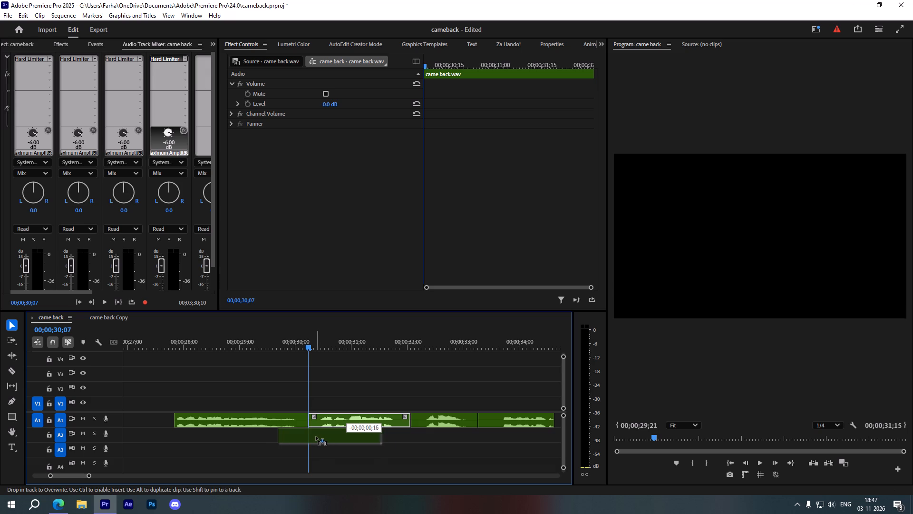
{"action": "left_click_drag", "start_coordinate": [316, 436], "coordinate": [312, 439]}
{"action": "left_click_drag", "start_coordinate": [292, 343], "coordinate": [178, 360]}
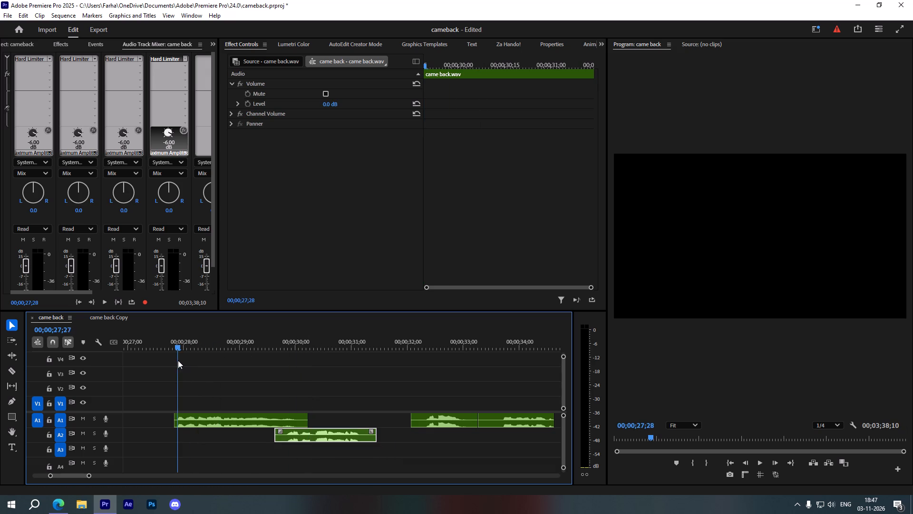
{"action": "left_click_drag", "start_coordinate": [178, 360], "coordinate": [176, 360]}
{"action": "key", "text": "space"}
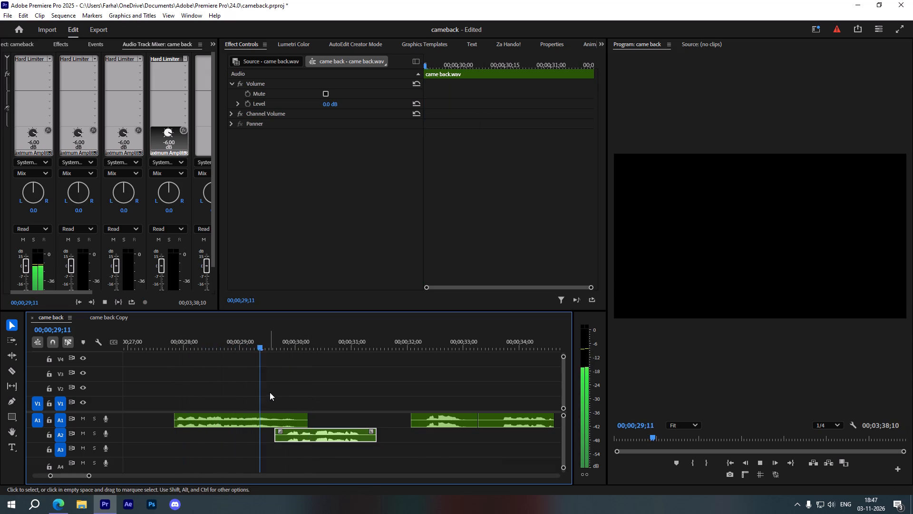
{"action": "key", "text": "space"}
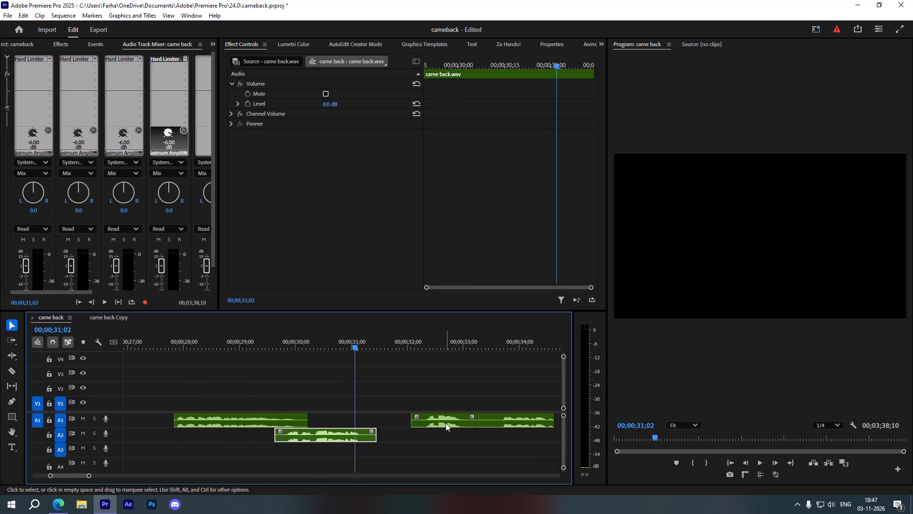
Move the third piece earlier on A1 to start at about 00;00;30;22, overlapping the A2 piece, and play on to 00;00;31;14.
{"action": "left_click_drag", "start_coordinate": [446, 423], "coordinate": [371, 417]}
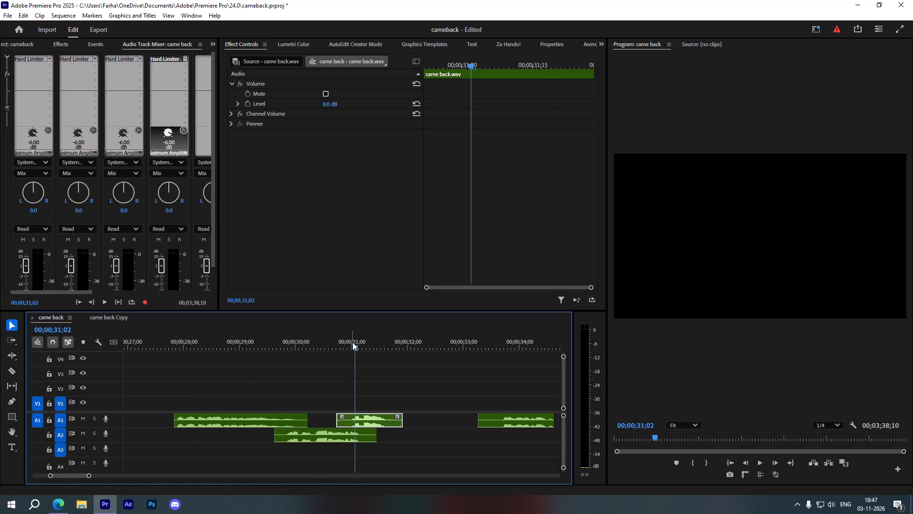
{"action": "left_click_drag", "start_coordinate": [352, 342], "coordinate": [335, 349]}
{"action": "key", "text": "space"}
{"action": "scroll", "coordinate": [318, 362], "scroll_direction": "down", "scroll_amount": 2}
{"action": "key", "text": "space"}
Place the last piece on A2 with its silent start trimmed, beginning at about 00;00;31;13, and play the section on to 00;00;32;12.
{"action": "left_click_drag", "start_coordinate": [489, 422], "coordinate": [379, 437]}
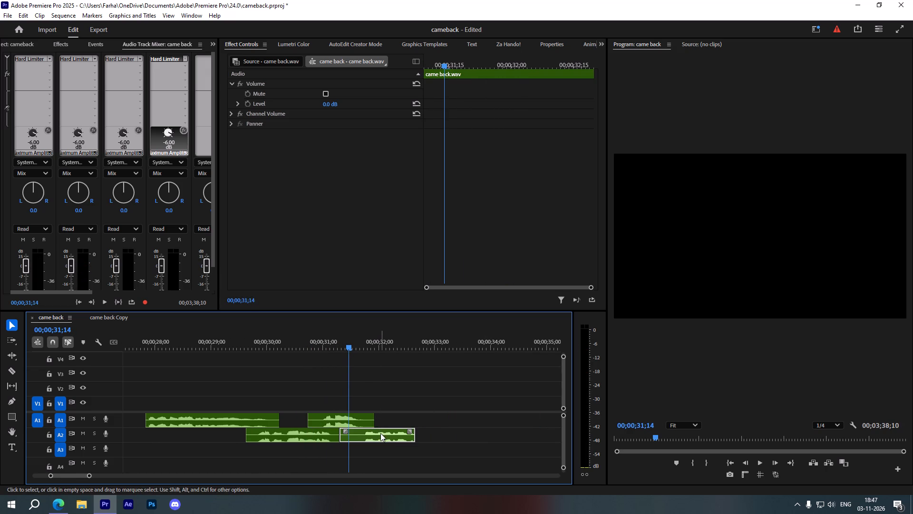
{"action": "left_click_drag", "start_coordinate": [340, 439], "coordinate": [359, 439]}
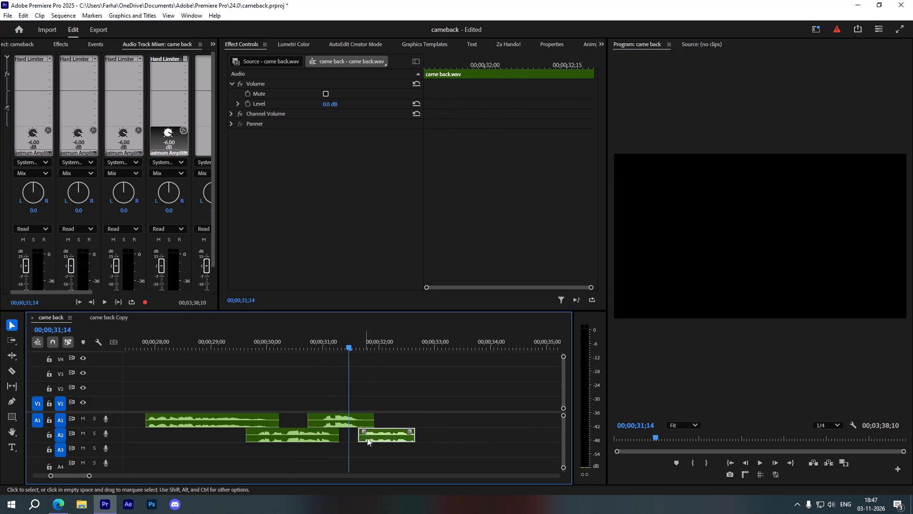
{"action": "left_click_drag", "start_coordinate": [376, 436], "coordinate": [364, 436]}
{"action": "left_click_drag", "start_coordinate": [329, 345], "coordinate": [259, 358]}
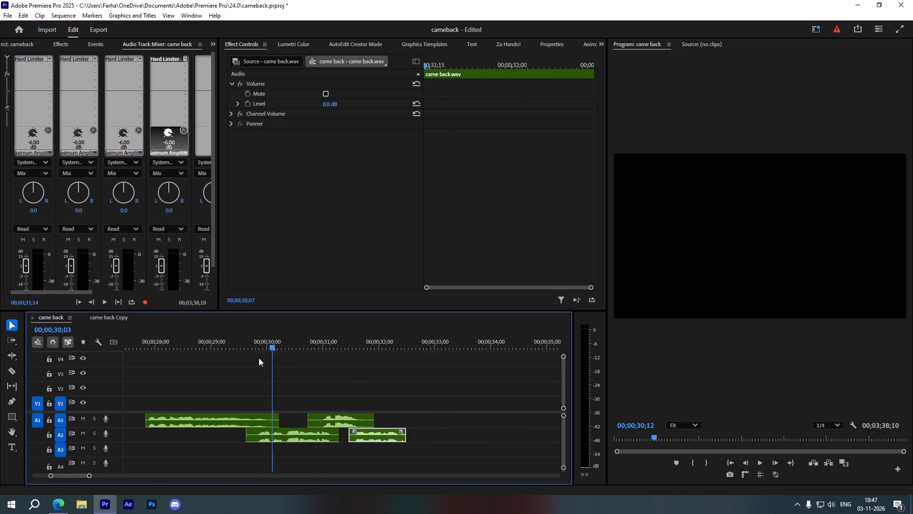
{"action": "left_click_drag", "start_coordinate": [259, 358], "coordinate": [234, 358]}
{"action": "key", "text": "space"}
{"action": "scroll", "coordinate": [258, 380], "scroll_direction": "down", "scroll_amount": 4}
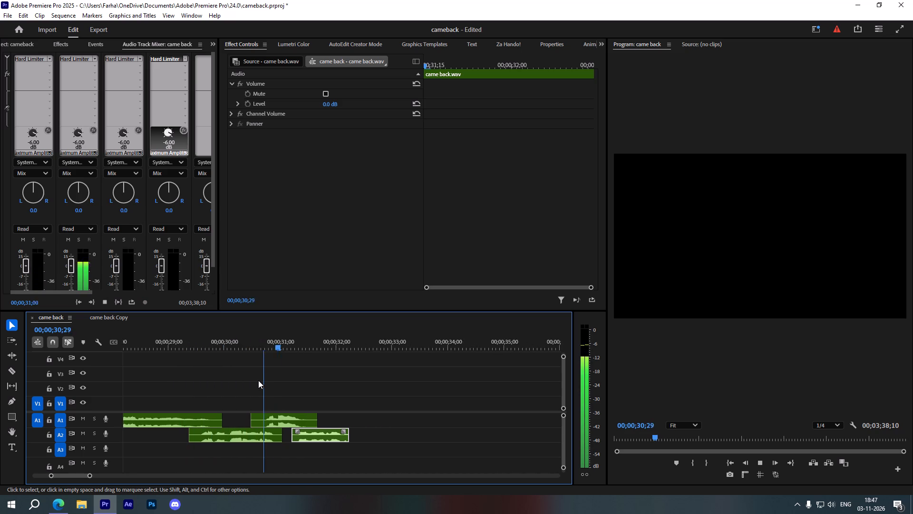
{"action": "key", "text": "space"}
Move the next A1 clip earlier to start at 00;00;32;12, overlapping the end of the A2 clip.
{"action": "scroll", "coordinate": [320, 404], "scroll_direction": "down", "scroll_amount": 2, "text": "alt"}
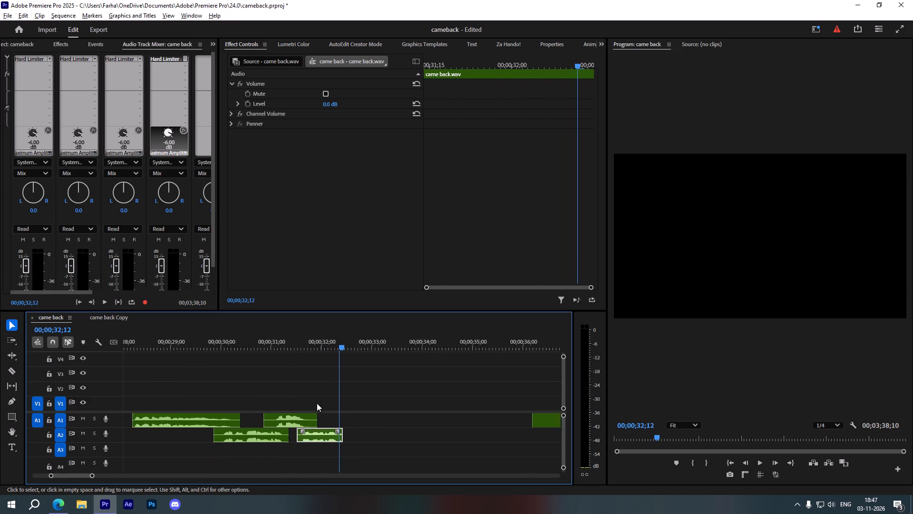
{"action": "scroll", "coordinate": [317, 403], "scroll_direction": "down", "scroll_amount": 6, "text": "alt"}
{"action": "left_click_drag", "start_coordinate": [454, 423], "coordinate": [348, 416]}
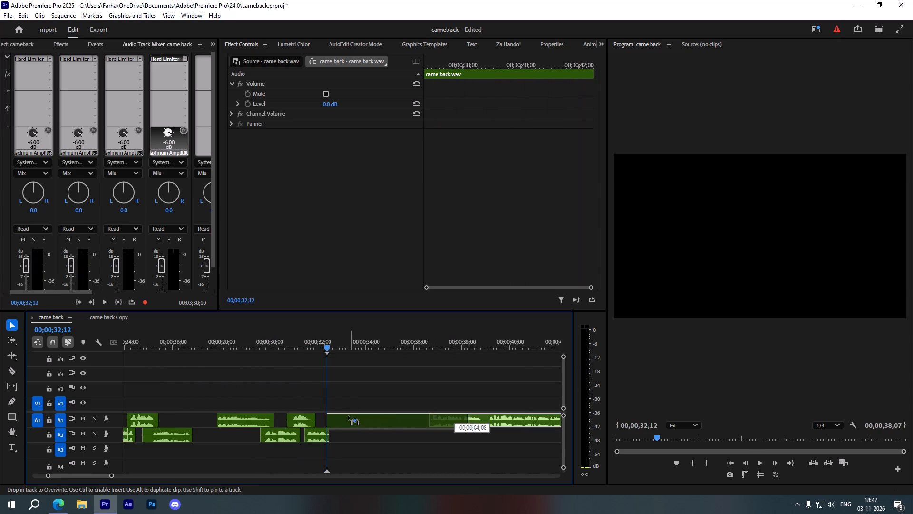
{"action": "left_click_drag", "start_coordinate": [348, 416], "coordinate": [347, 416]}
{"action": "scroll", "coordinate": [330, 425], "scroll_direction": "up", "scroll_amount": 15, "text": "alt"}
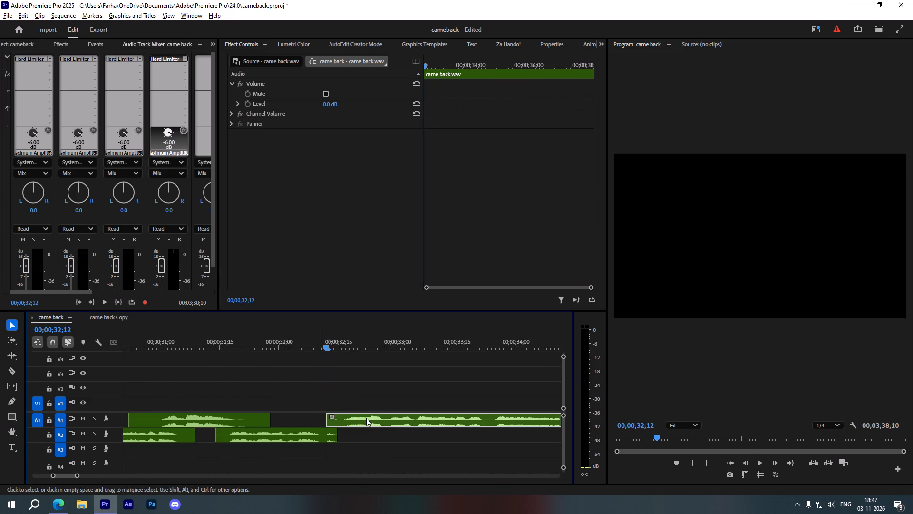
Move the A1 clip earlier to start at about 00;00;32;03, overlapping the A2 clip, and play on to 00;00;34;12.
{"action": "left_click_drag", "start_coordinate": [390, 426], "coordinate": [371, 422]}
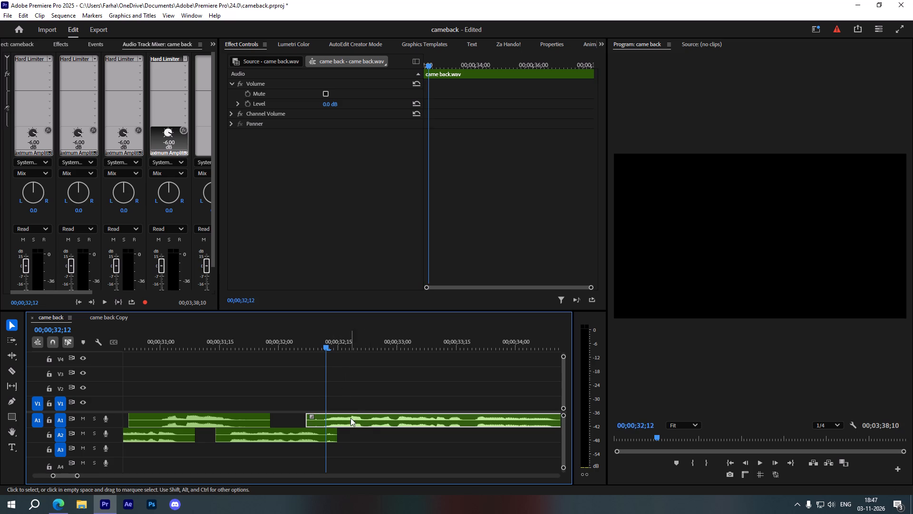
{"action": "left_click_drag", "start_coordinate": [354, 424], "coordinate": [337, 422]}
{"action": "left_click_drag", "start_coordinate": [325, 349], "coordinate": [267, 361]}
{"action": "key", "text": "space"}
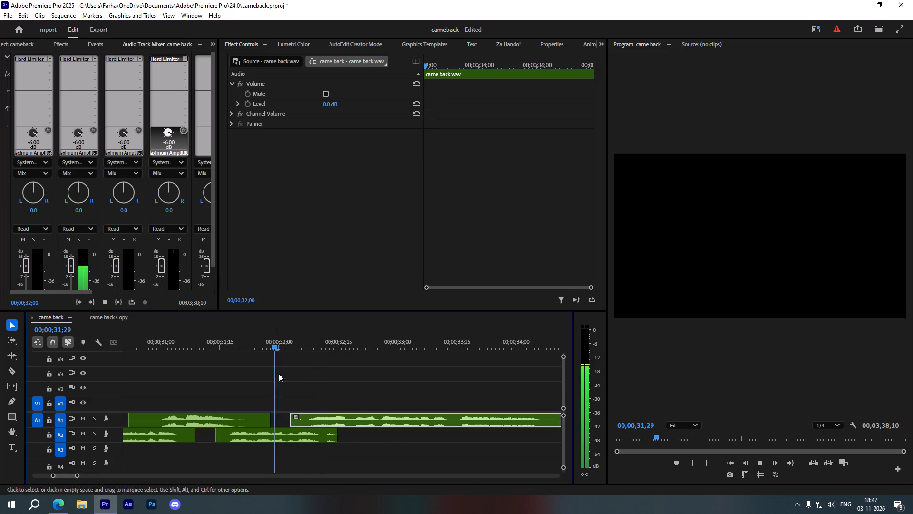
{"action": "scroll", "coordinate": [279, 383], "scroll_direction": "down", "scroll_amount": 13}
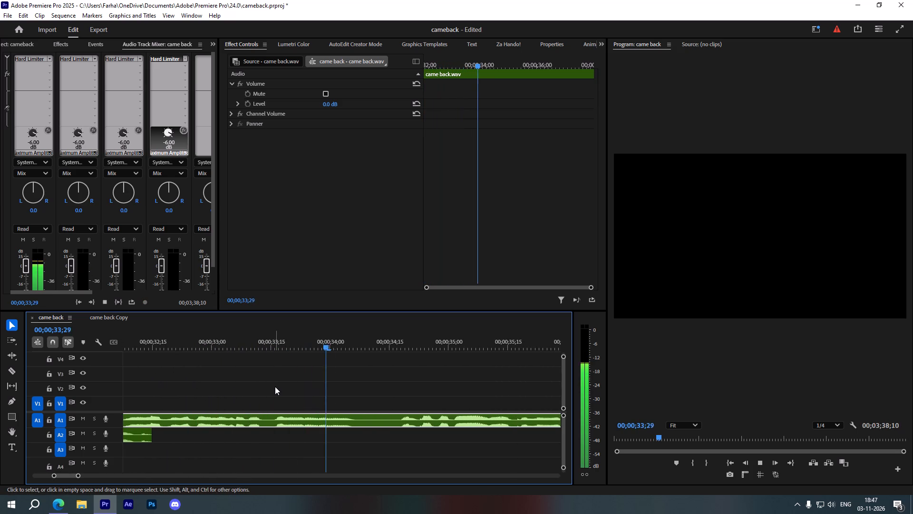
{"action": "key", "text": "space"}
Split the A1 clip at 00;00;34;12 and move the second piece onto A2 to start at about 00;00;33;26, overlapping the first.
{"action": "key", "text": "c"}
{"action": "left_click", "coordinate": [378, 417]}
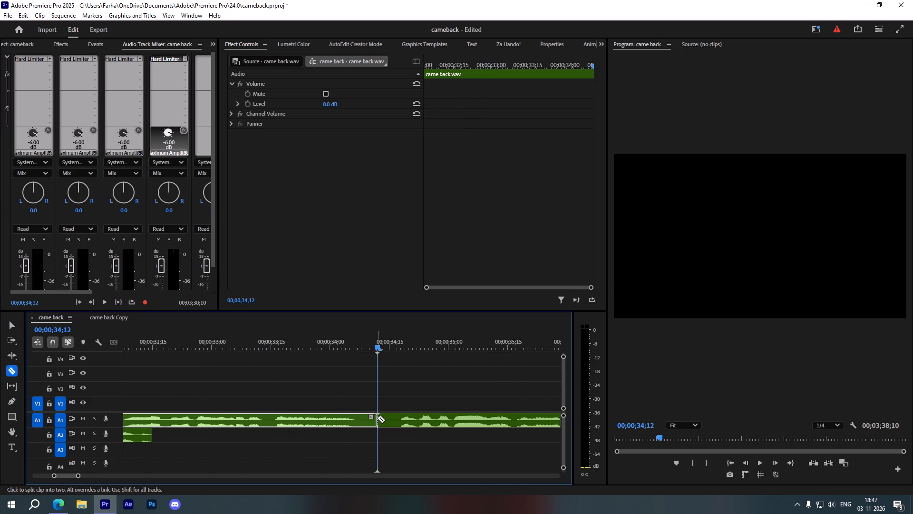
{"action": "scroll", "coordinate": [377, 418], "scroll_direction": "down", "scroll_amount": 5}
{"action": "scroll", "coordinate": [374, 418], "scroll_direction": "down", "scroll_amount": 9, "text": "alt"}
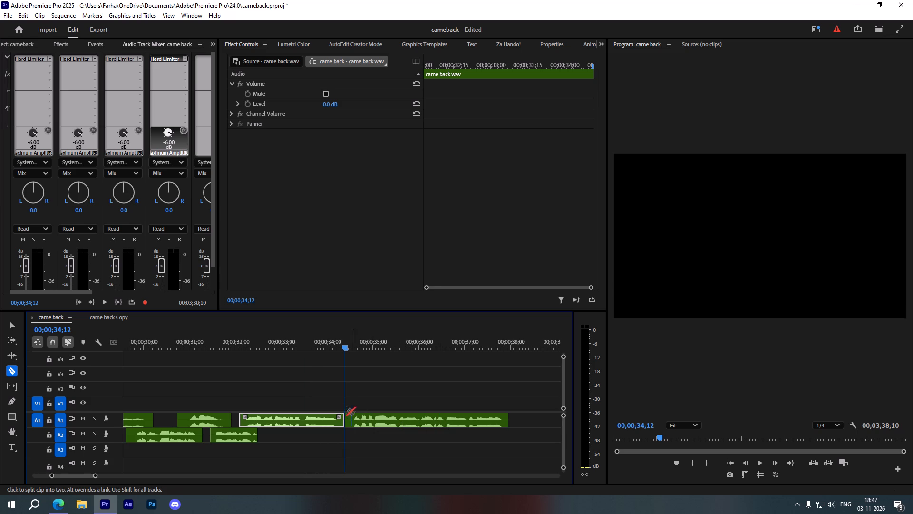
{"action": "key", "text": "v"}
{"action": "scroll", "coordinate": [363, 422], "scroll_direction": "up", "scroll_amount": 5, "text": "alt"}
{"action": "left_click_drag", "start_coordinate": [376, 421], "coordinate": [362, 431]}
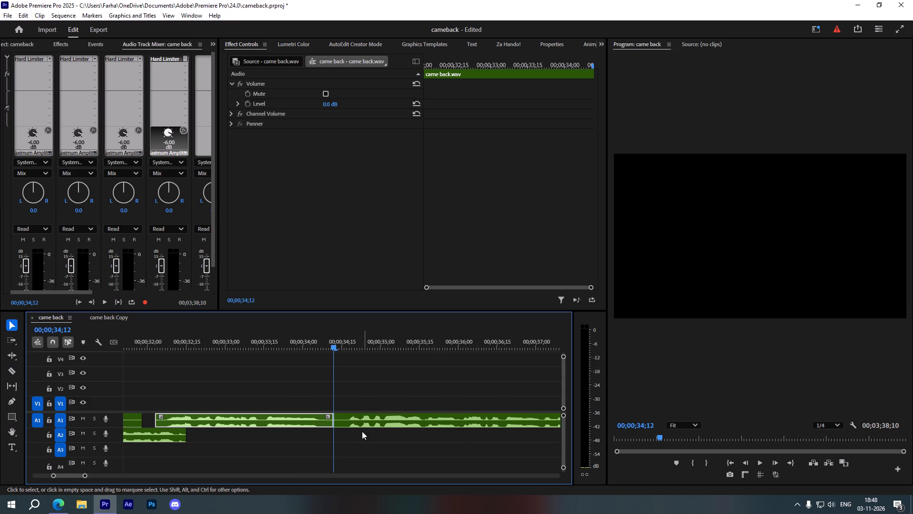
{"action": "left_click_drag", "start_coordinate": [362, 431], "coordinate": [354, 435]}
{"action": "left_click_drag", "start_coordinate": [372, 424], "coordinate": [330, 433]}
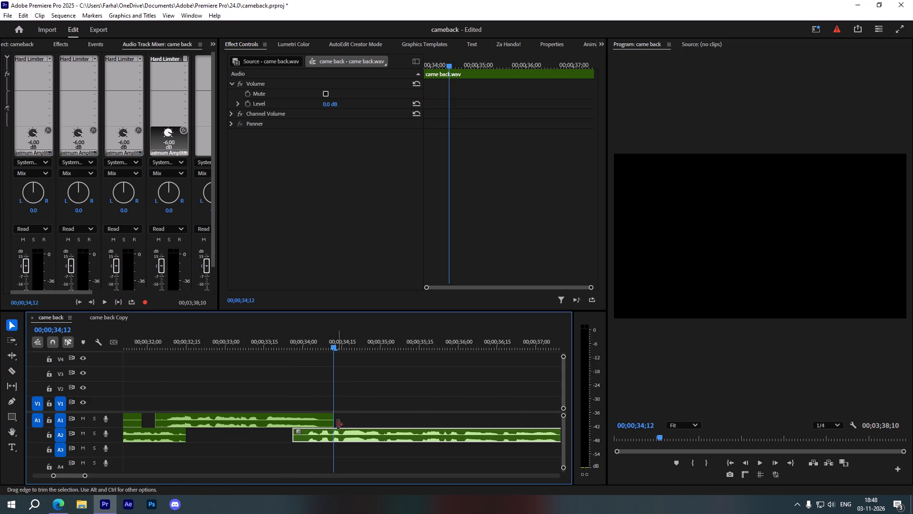
Play the new A1/A2 overlap from about 00;00;33;03 on to 00;00;37;08.
{"action": "left_click_drag", "start_coordinate": [333, 345], "coordinate": [233, 357]}
{"action": "key", "text": "space"}
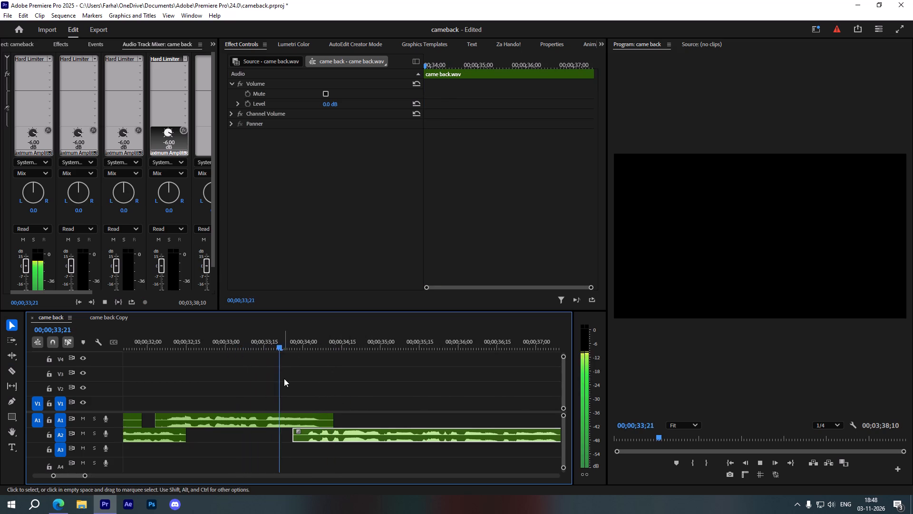
{"action": "scroll", "coordinate": [274, 382], "scroll_direction": "down", "scroll_amount": 3}
{"action": "scroll", "coordinate": [305, 417], "scroll_direction": "down", "scroll_amount": 5}
{"action": "scroll", "coordinate": [304, 415], "scroll_direction": "down", "scroll_amount": 2, "text": "alt"}
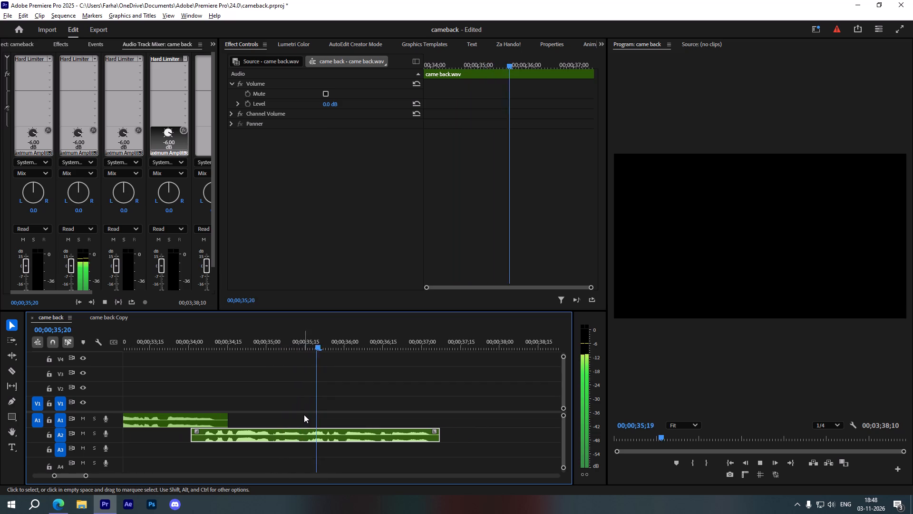
{"action": "scroll", "coordinate": [304, 415], "scroll_direction": "down", "scroll_amount": 5, "text": "alt"}
{"action": "key", "text": "space"}
Play the next clips from about 00;00;42;21 to 00;00;50;15, deleting the short A1 clip at about 00;00;42;15.
{"action": "scroll", "coordinate": [303, 403], "scroll_direction": "down", "scroll_amount": 2}
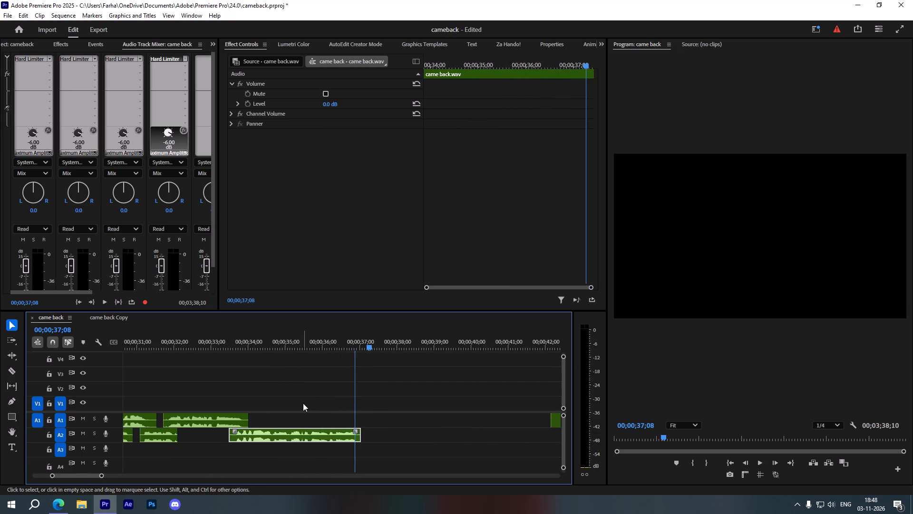
{"action": "scroll", "coordinate": [303, 403], "scroll_direction": "down", "scroll_amount": 3}
{"action": "scroll", "coordinate": [303, 403], "scroll_direction": "down", "scroll_amount": 5, "text": "alt"}
{"action": "left_click", "coordinate": [402, 342]}
{"action": "key", "text": "space"}
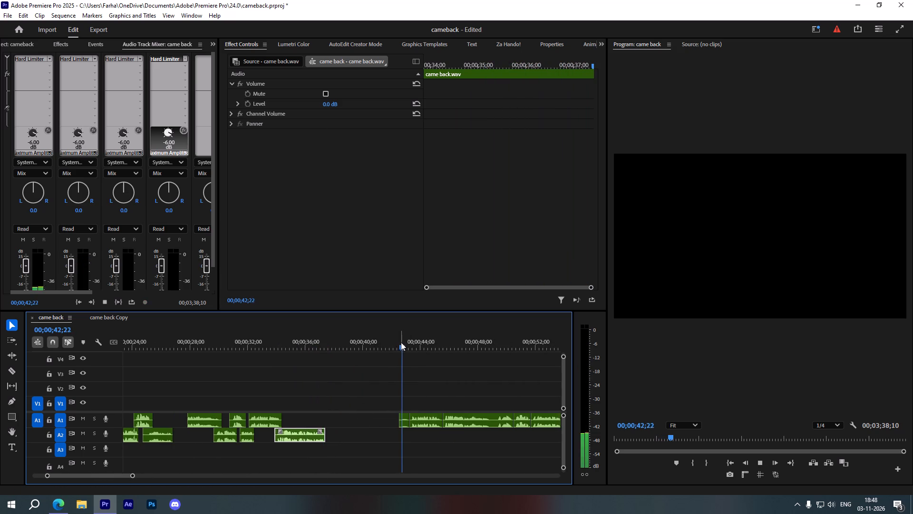
{"action": "left_click", "coordinate": [404, 422]}
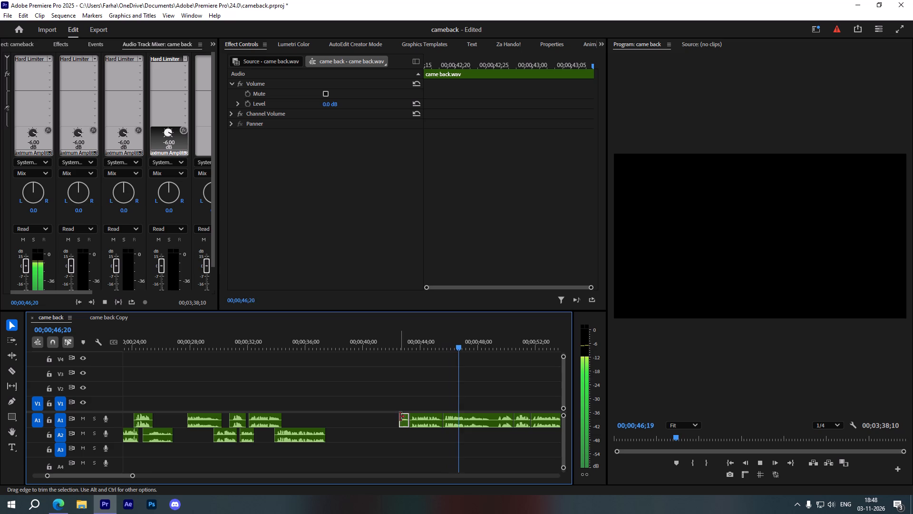
{"action": "key", "text": "Delete"}
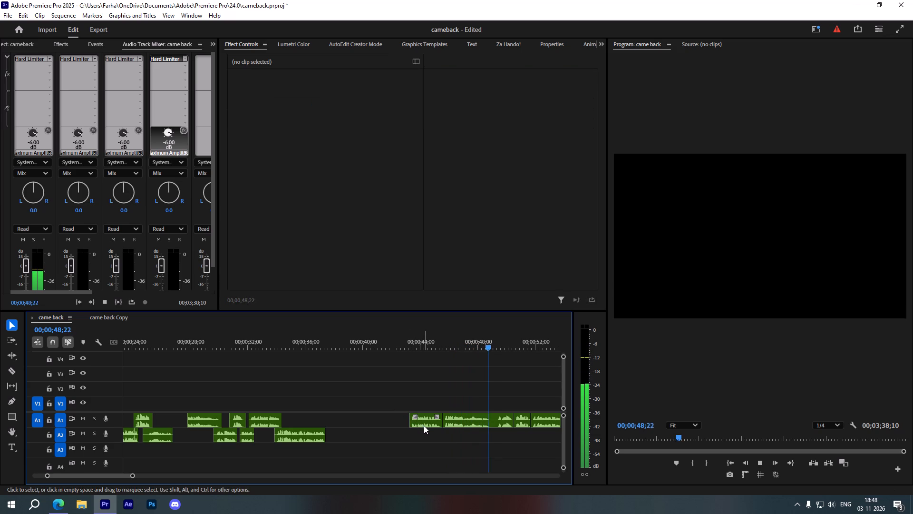
{"action": "key", "text": "space"}
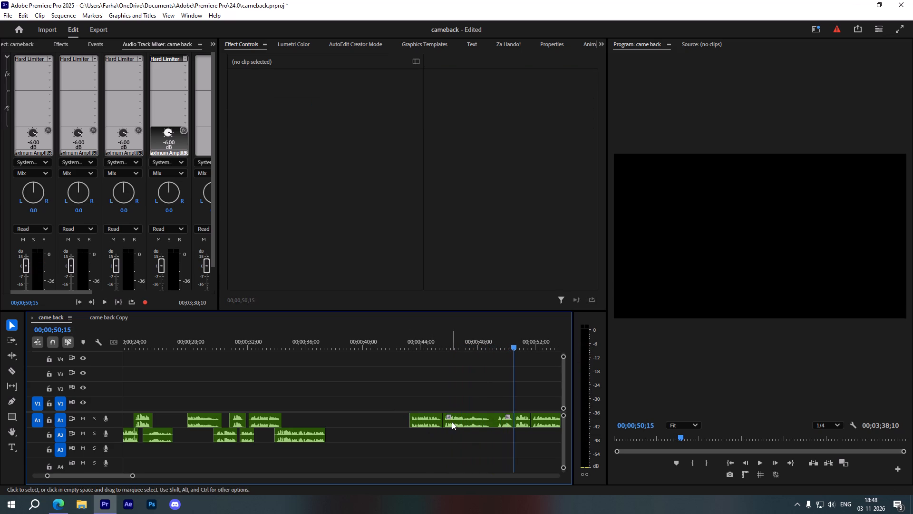
Move the A1 clip after the deleted one earlier to start at about 00;00;36;20, overlapping the end of the A2 clip.
{"action": "left_click_drag", "start_coordinate": [428, 423], "coordinate": [333, 420]}
Play on from 00;00;50;15 to 00;00;53;26 and delete the short A1 clip starting at about 00;00;50;15.
{"action": "scroll", "coordinate": [469, 421], "scroll_direction": "down", "scroll_amount": 4}
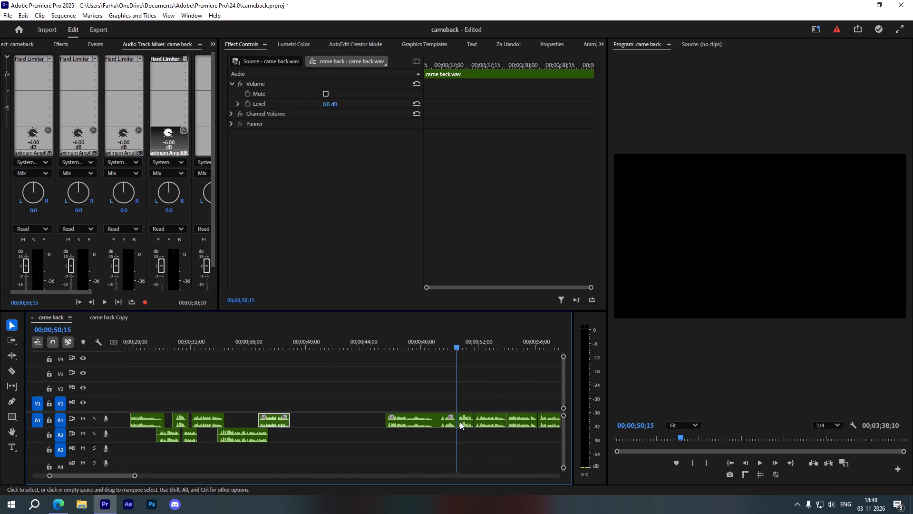
{"action": "key", "text": "space"}
{"action": "scroll", "coordinate": [445, 428], "scroll_direction": "down", "scroll_amount": 3}
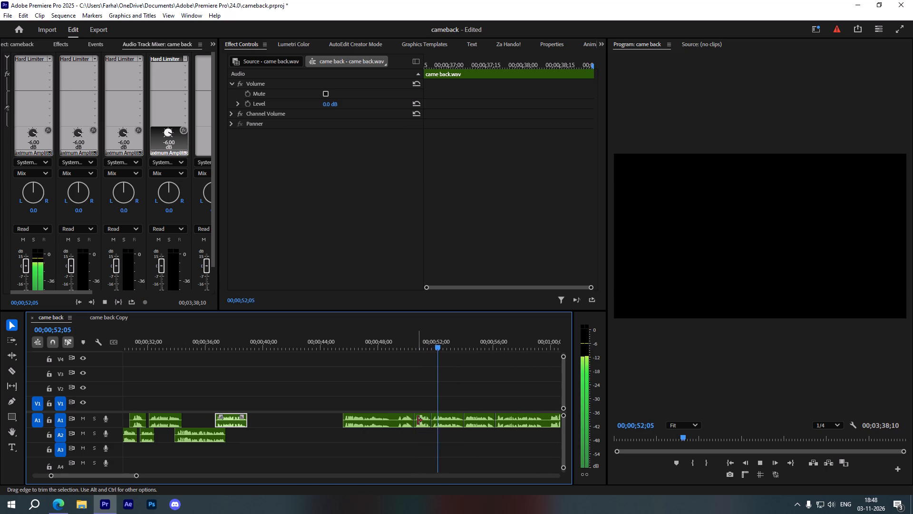
{"action": "key", "text": "space"}
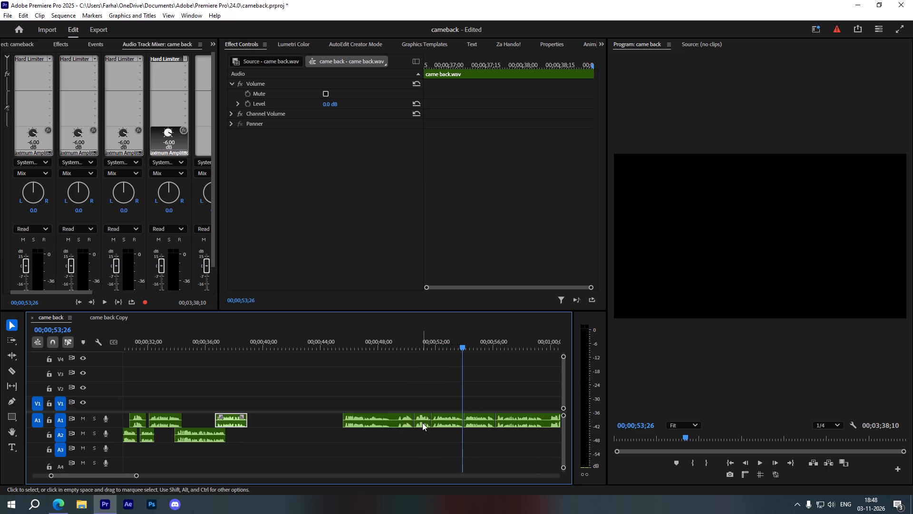
{"action": "left_click", "coordinate": [422, 423]}
{"action": "key", "text": "Delete"}
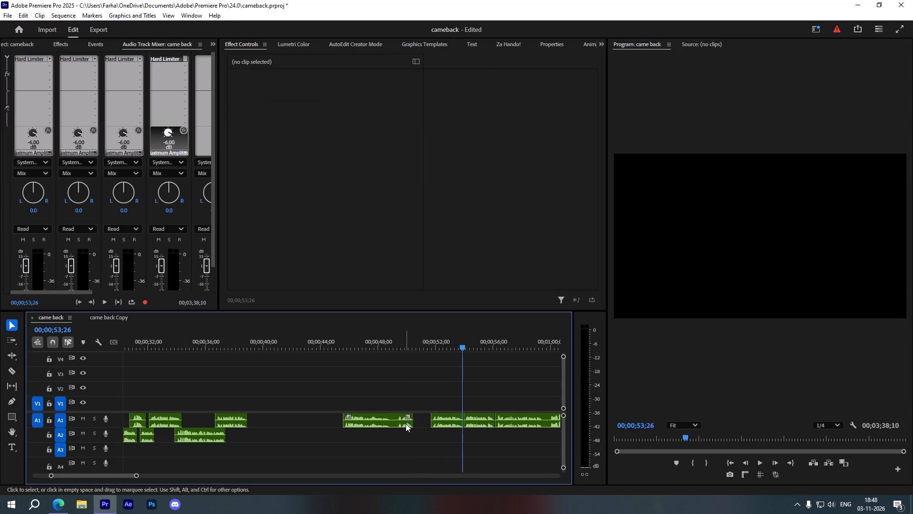
Trim the preceding A1 clip's end to about 00;00;49;06 and close the gaps on both sides of that clip.
{"action": "left_click_drag", "start_coordinate": [410, 423], "coordinate": [394, 423]}
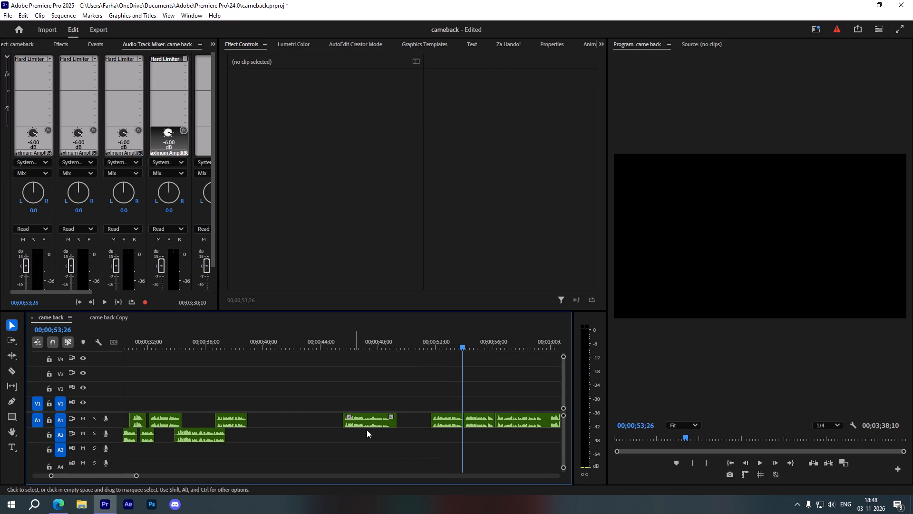
{"action": "left_click", "coordinate": [416, 422]}
{"action": "left_click", "coordinate": [315, 419]}
{"action": "key", "text": "Delete"}
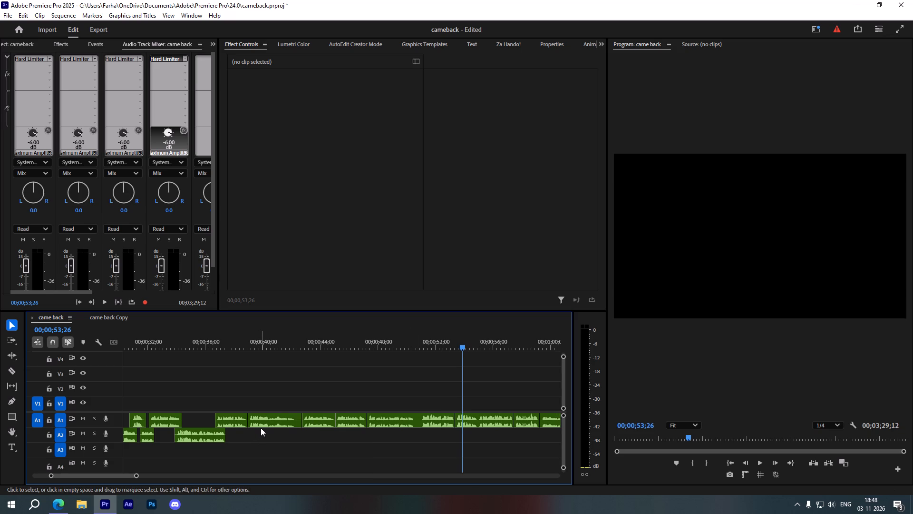
Play the tightened section from about 00;00;33;24 on to 00;00;37;28.
{"action": "scroll", "coordinate": [252, 436], "scroll_direction": "up", "scroll_amount": 6, "text": "alt"}
{"action": "scroll", "coordinate": [247, 442], "scroll_direction": "up", "scroll_amount": 8}
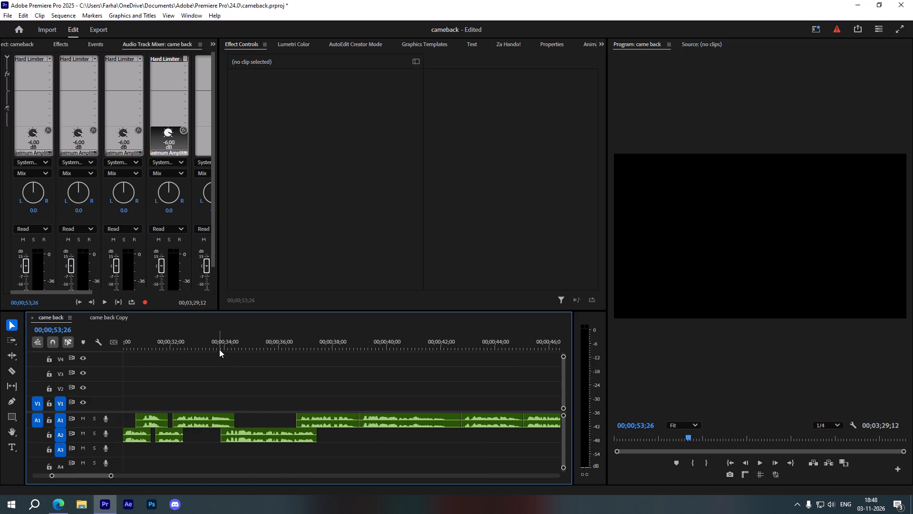
{"action": "left_click", "coordinate": [219, 348]}
{"action": "key", "text": "space"}
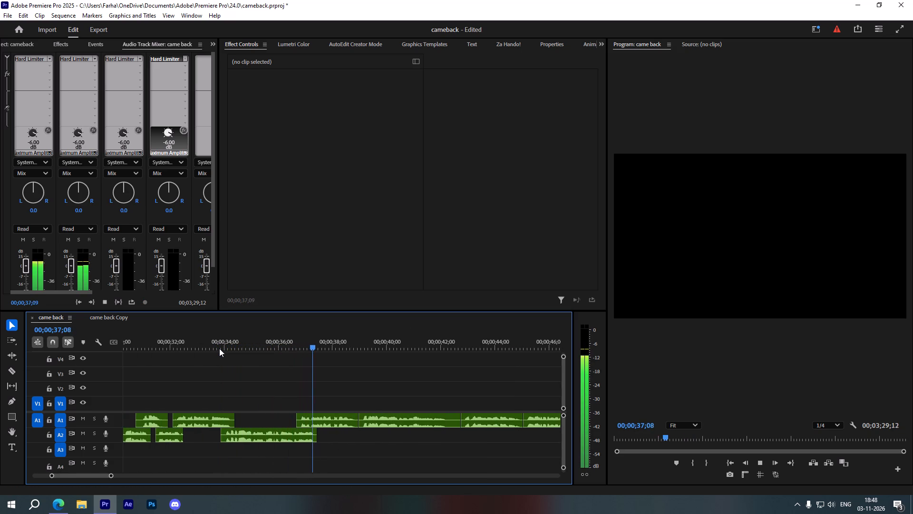
{"action": "key", "text": "space"}
{"action": "scroll", "coordinate": [335, 441], "scroll_direction": "up", "scroll_amount": 5, "text": "alt"}
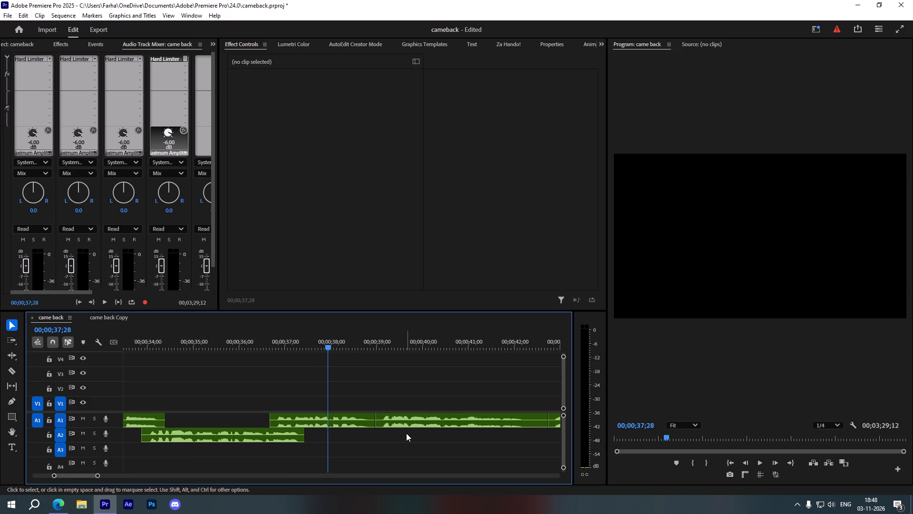
Move the clip at about 00;00;38;29 straight down onto A2, and shift the preceding A1 clip later to start at 00;00;37;01.
{"action": "left_click_drag", "start_coordinate": [411, 420], "coordinate": [408, 439]}
{"action": "left_click_drag", "start_coordinate": [343, 420], "coordinate": [359, 419]}
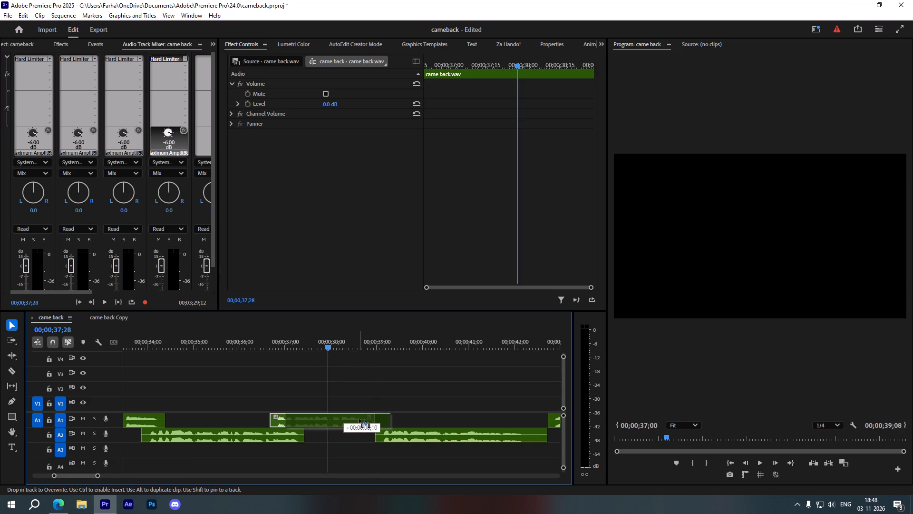
{"action": "left_click_drag", "start_coordinate": [359, 419], "coordinate": [360, 419]}
Play the overlapping A1 and A2 clips from about 00;00;36;15 on to 00;00;41;28.
{"action": "left_click_drag", "start_coordinate": [282, 346], "coordinate": [263, 352]}
{"action": "key", "text": "space"}
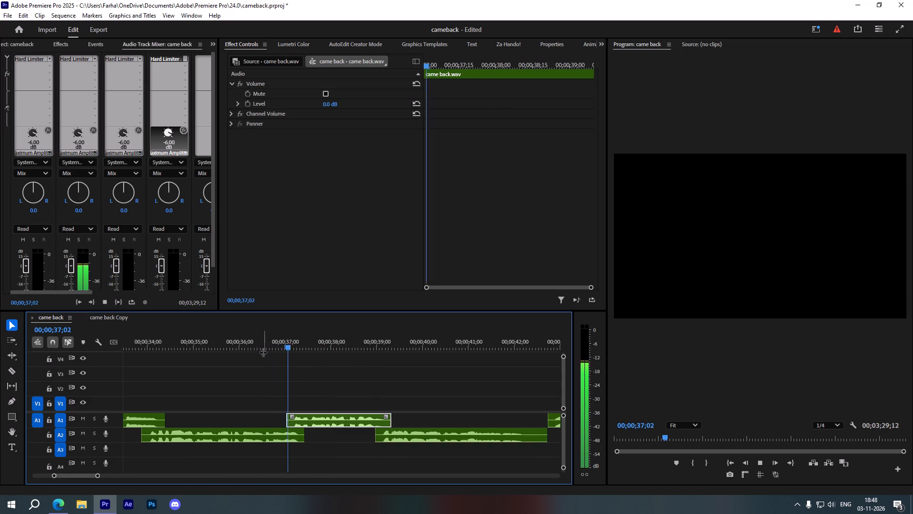
{"action": "scroll", "coordinate": [301, 419], "scroll_direction": "down", "scroll_amount": 3}
{"action": "scroll", "coordinate": [301, 419], "scroll_direction": "down", "scroll_amount": 5, "text": "alt"}
{"action": "scroll", "coordinate": [301, 419], "scroll_direction": "up", "scroll_amount": 5, "text": "alt"}
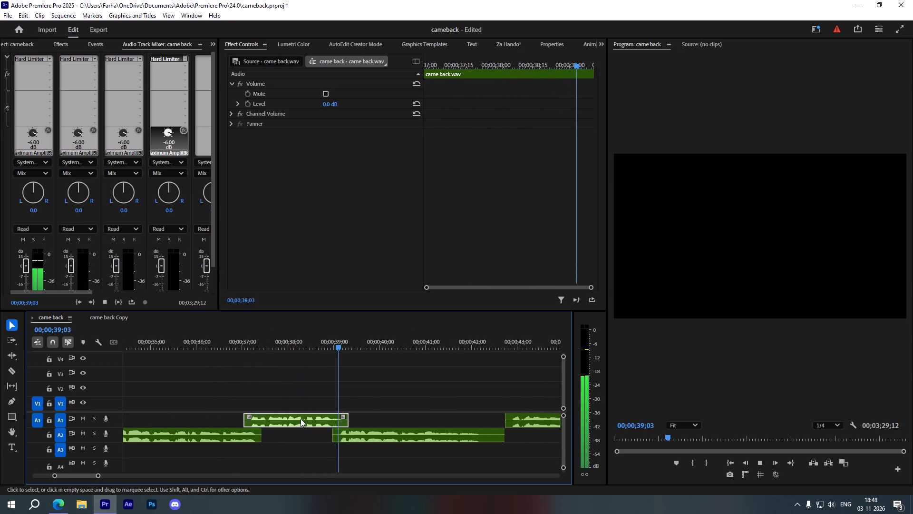
{"action": "scroll", "coordinate": [301, 419], "scroll_direction": "down", "scroll_amount": 12}
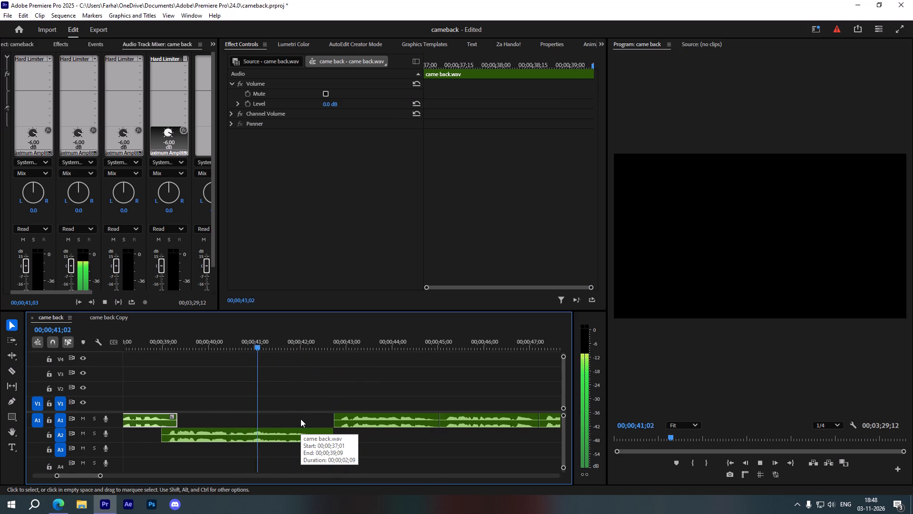
{"action": "key", "text": "space"}
Move the next A1 clip earlier to start at 00;00;41;28, overlapping the A2 clip, and play on to 00;00;43;12.
{"action": "left_click_drag", "start_coordinate": [368, 425], "coordinate": [327, 423]}
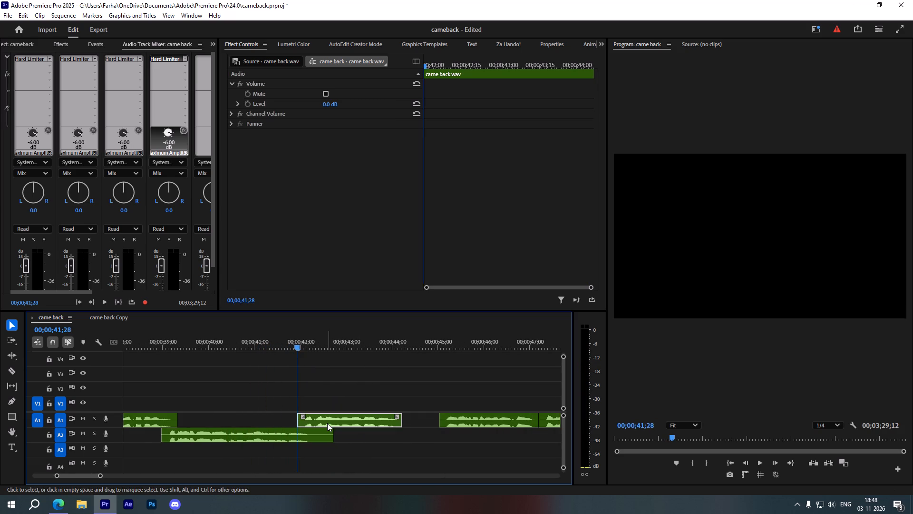
{"action": "key", "text": "space"}
{"action": "scroll", "coordinate": [327, 423], "scroll_direction": "down", "scroll_amount": 4}
{"action": "key", "text": "space"}
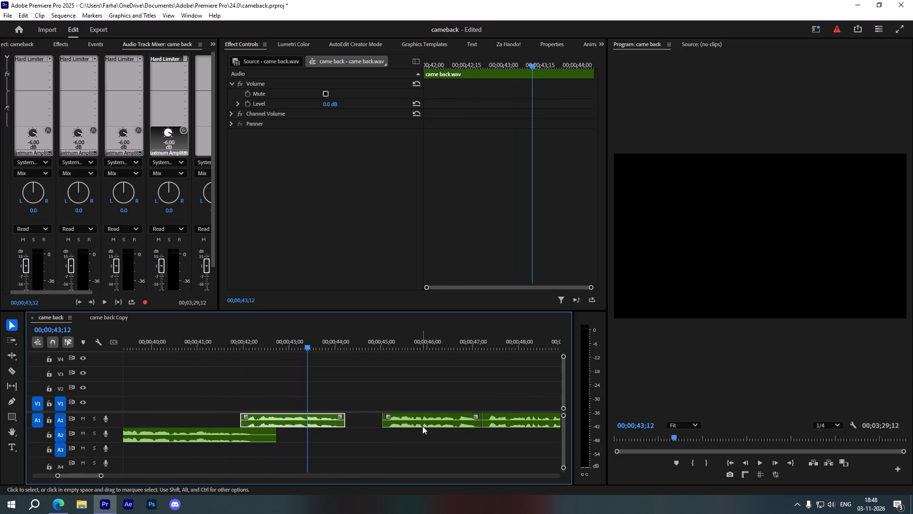
Move the following A1 clip onto A2 to start at 00;00;43;26, overlapping the A1 clip's end, and play on to 00;00;45;15.
{"action": "left_click_drag", "start_coordinate": [422, 425], "coordinate": [368, 439]}
{"action": "key", "text": "space"}
{"action": "scroll", "coordinate": [368, 439], "scroll_direction": "down", "scroll_amount": 2}
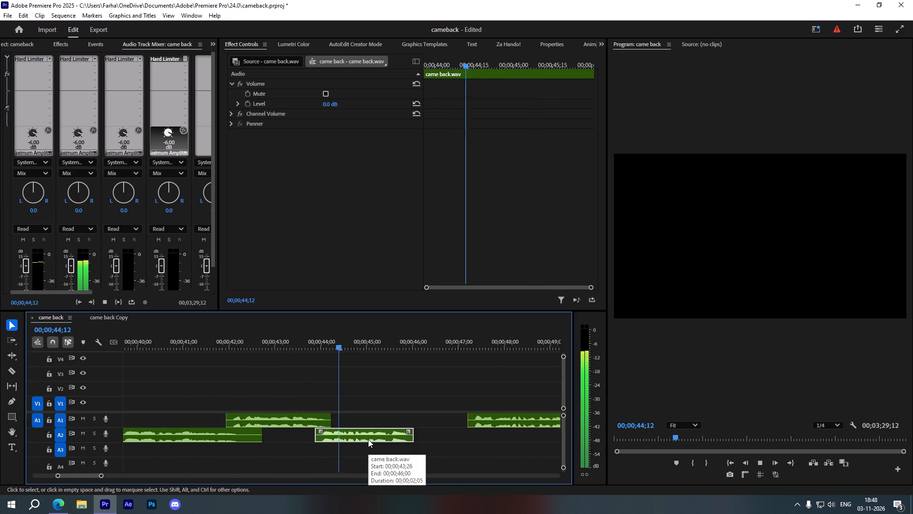
{"action": "scroll", "coordinate": [368, 439], "scroll_direction": "down", "scroll_amount": 2}
{"action": "key", "text": "space"}
Move the next long A1 clip earlier to start at 00;00;45;15, overlapping the end of the A2 clip, and play on.
{"action": "left_click_drag", "start_coordinate": [470, 423], "coordinate": [399, 412]}
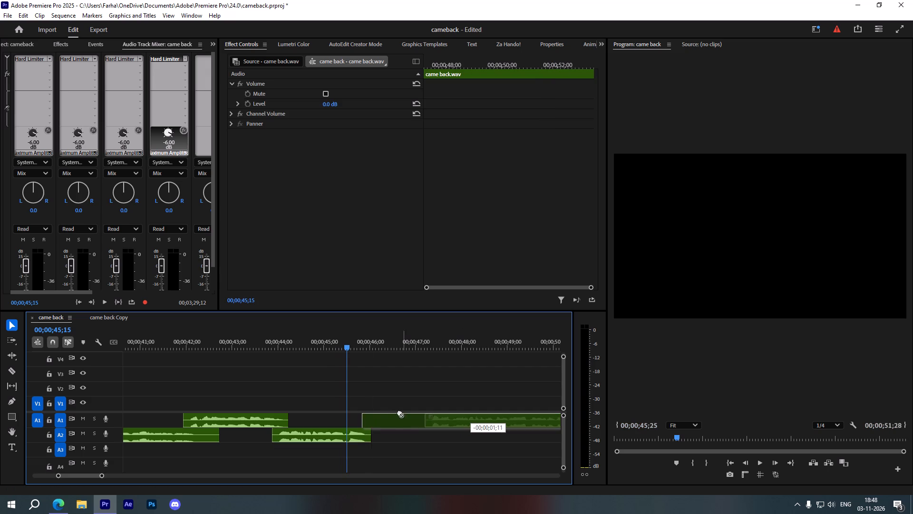
{"action": "left_click_drag", "start_coordinate": [399, 412], "coordinate": [393, 419]}
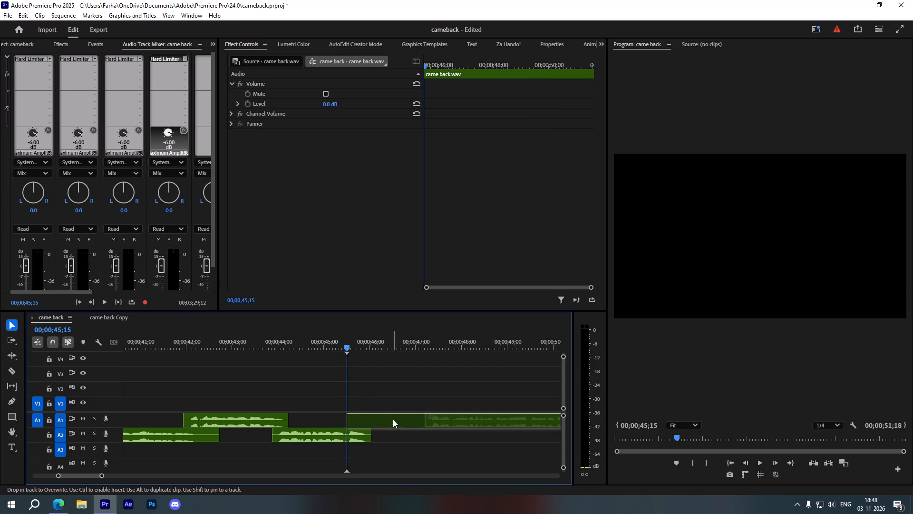
{"action": "key", "text": "space"}
{"action": "scroll", "coordinate": [324, 432], "scroll_direction": "down", "scroll_amount": 8}
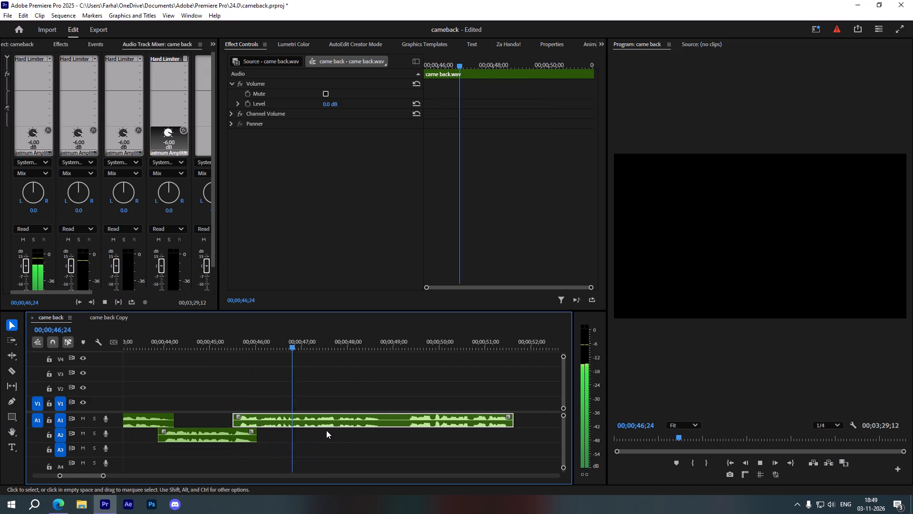
Split the long A1 clip at about 00;00;48;29 in its quiet part, and play on to 00;00;50;09.
{"action": "key", "text": "c"}
{"action": "left_click", "coordinate": [391, 424]}
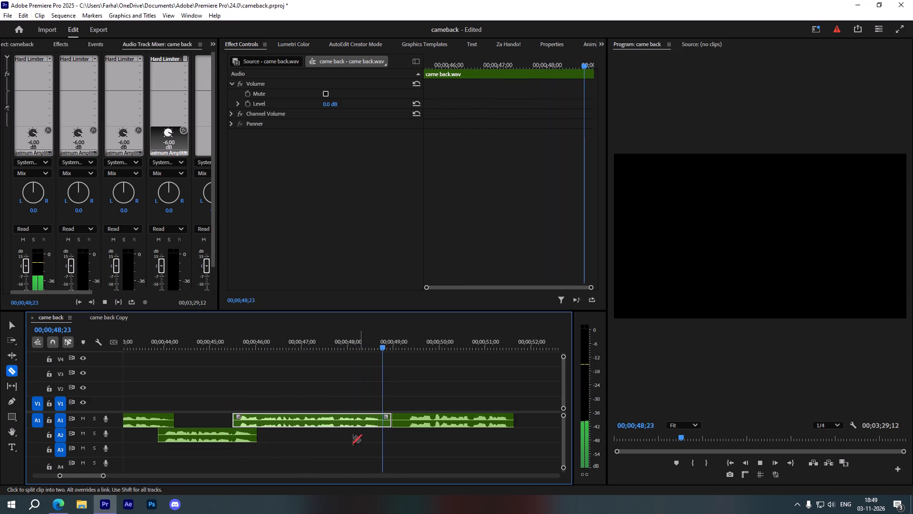
{"action": "scroll", "coordinate": [351, 438], "scroll_direction": "down", "scroll_amount": 4}
{"action": "key", "text": "v"}
{"action": "key", "text": "space"}
Move the split-off A1 clip onto A2 to start at about 00;00;48;05, overlapping the A1 clip's end, and play through to 00;00;50;15.
{"action": "left_click_drag", "start_coordinate": [374, 420], "coordinate": [346, 440]}
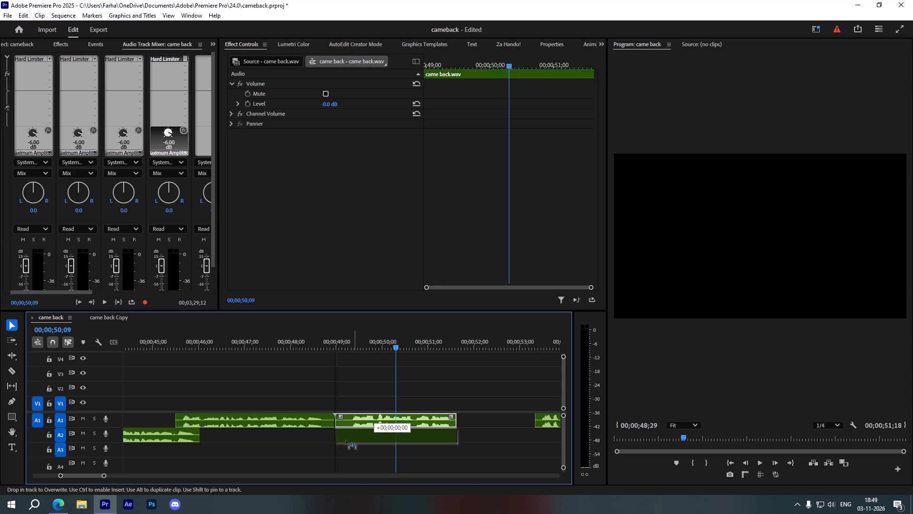
{"action": "left_click_drag", "start_coordinate": [346, 440], "coordinate": [337, 440]}
{"action": "left_click_drag", "start_coordinate": [278, 343], "coordinate": [167, 361]}
{"action": "key", "text": "space"}
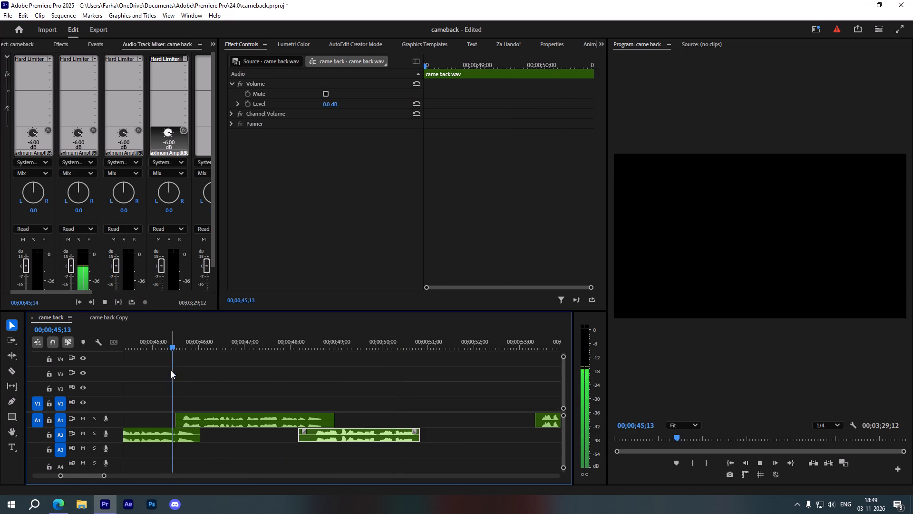
{"action": "scroll", "coordinate": [231, 396], "scroll_direction": "down", "scroll_amount": 4, "text": "alt"}
{"action": "scroll", "coordinate": [231, 396], "scroll_direction": "up", "scroll_amount": 5, "text": "alt"}
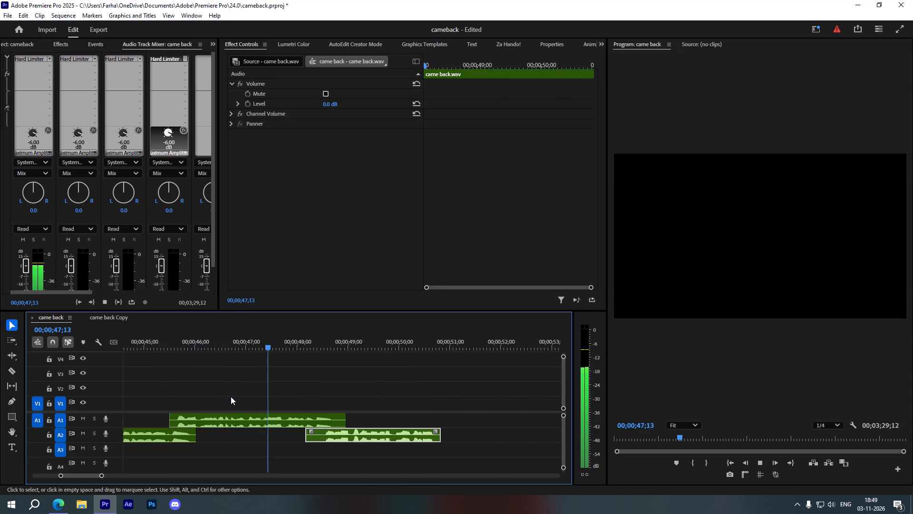
{"action": "scroll", "coordinate": [231, 396], "scroll_direction": "down", "scroll_amount": 8}
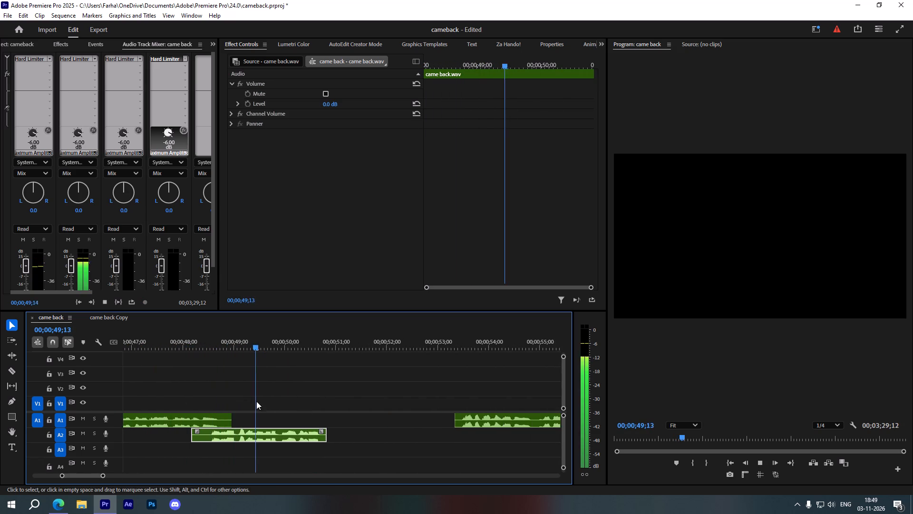
{"action": "key", "text": "space"}
Move the next A1 clip earlier to start at 00;00;50;15, overlapping the A2 clip's end, and play on to 00;00;52;04.
{"action": "left_click_drag", "start_coordinate": [483, 419], "coordinate": [357, 425]}
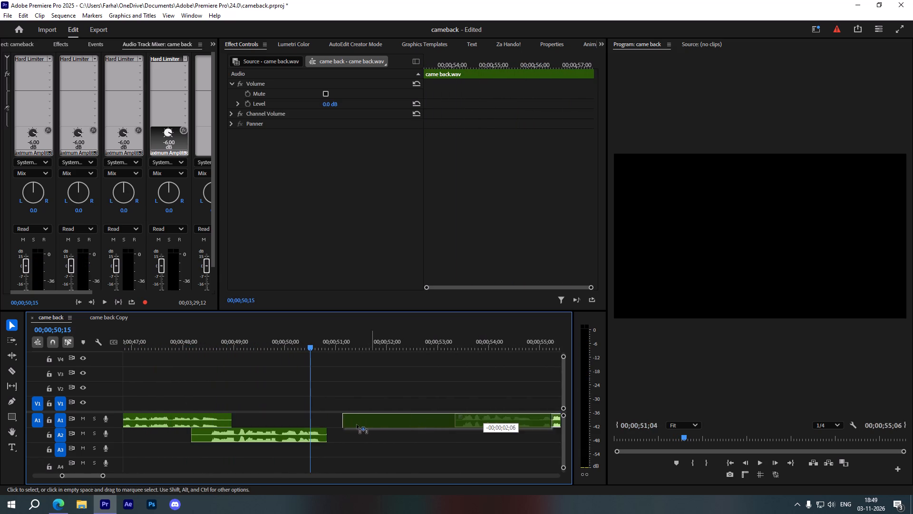
{"action": "left_click_drag", "start_coordinate": [357, 425], "coordinate": [336, 421]}
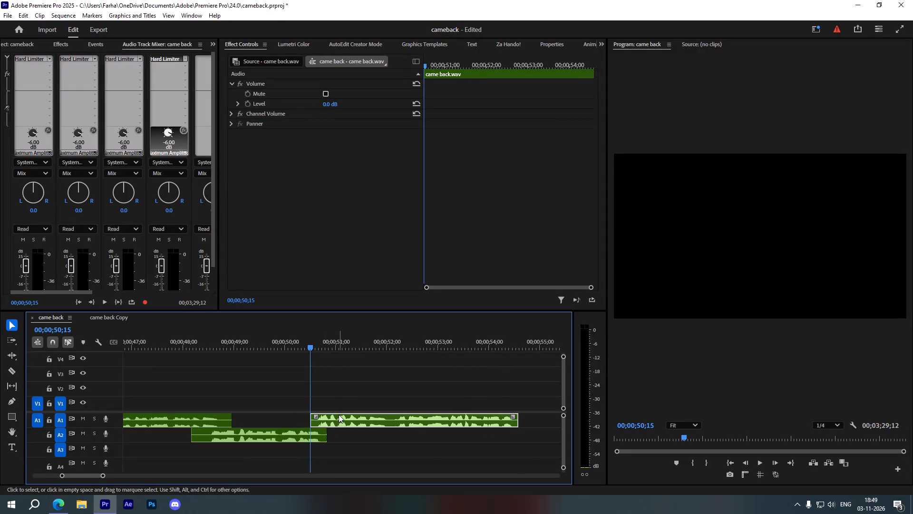
{"action": "key", "text": "space"}
{"action": "scroll", "coordinate": [270, 422], "scroll_direction": "down", "scroll_amount": 4}
{"action": "key", "text": "space"}
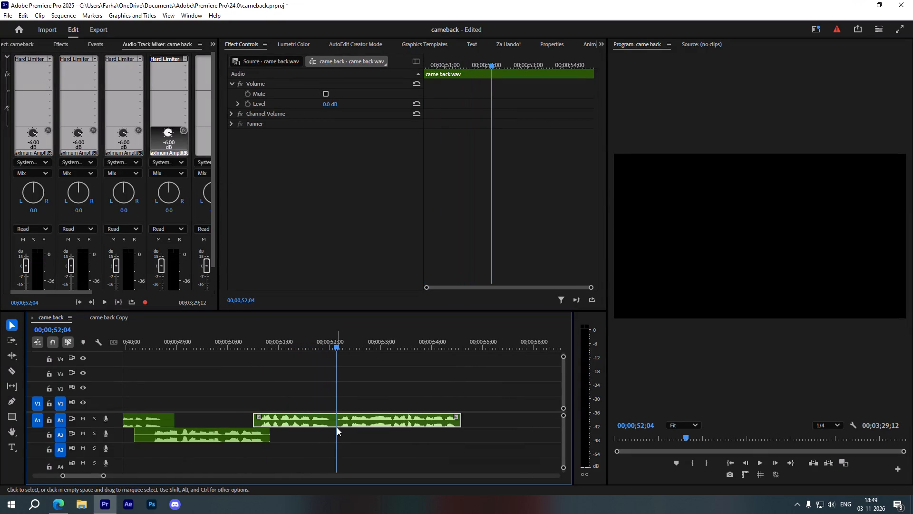
Split the A1 clip at 00;00;52;04, move its second part onto A2 starting at about 00;00;51;26, and play through to 00;00;54;03.
{"action": "key", "text": "c"}
{"action": "left_click", "coordinate": [336, 425]}
{"action": "key", "text": "v"}
{"action": "left_click_drag", "start_coordinate": [366, 425], "coordinate": [344, 439]}
{"action": "scroll", "coordinate": [351, 436], "scroll_direction": "up", "scroll_amount": 4, "text": "alt"}
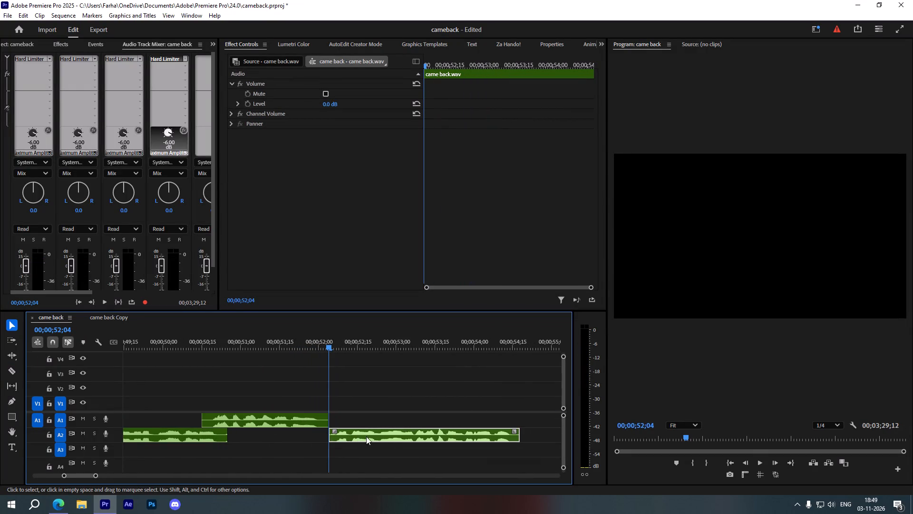
{"action": "left_click_drag", "start_coordinate": [367, 436], "coordinate": [347, 436]}
{"action": "left_click_drag", "start_coordinate": [318, 335], "coordinate": [207, 348]}
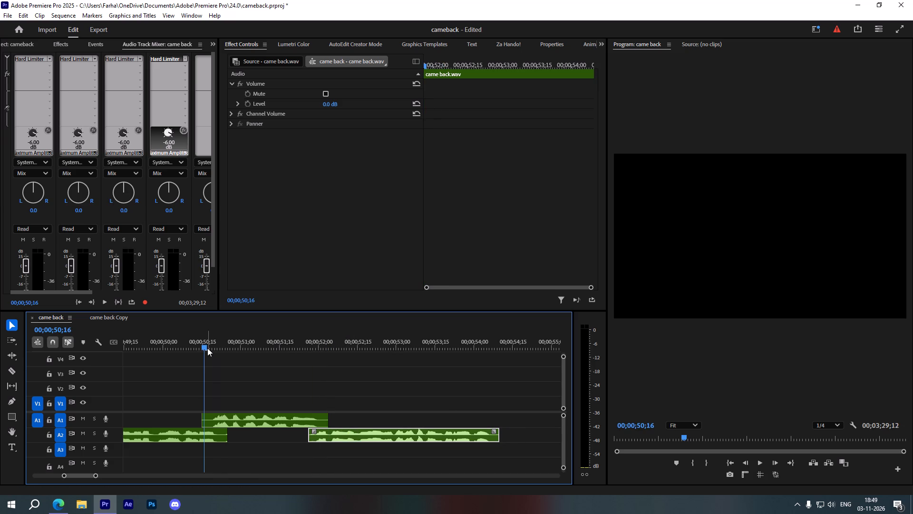
{"action": "key", "text": "space"}
{"action": "scroll", "coordinate": [258, 380], "scroll_direction": "down", "scroll_amount": 6, "text": "alt"}
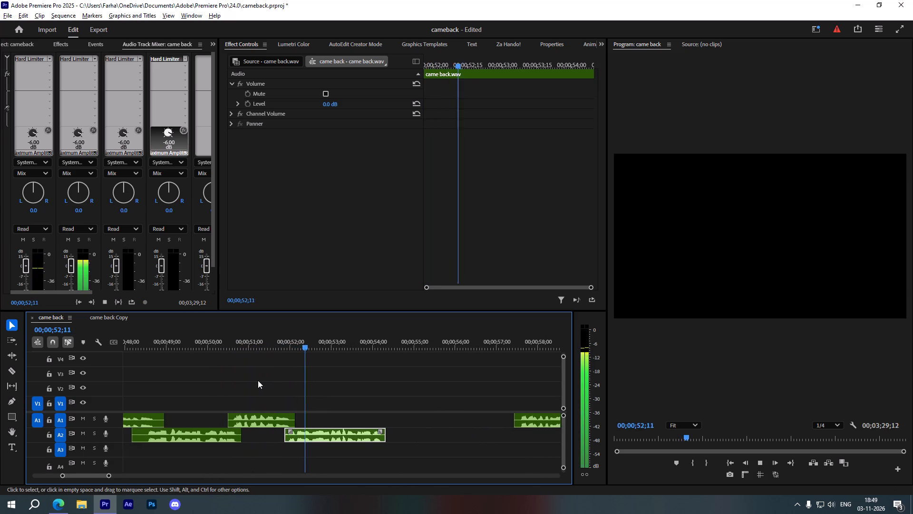
{"action": "scroll", "coordinate": [276, 397], "scroll_direction": "down", "scroll_amount": 4, "text": "alt"}
{"action": "scroll", "coordinate": [408, 435], "scroll_direction": "up", "scroll_amount": 3, "text": "alt"}
{"action": "key", "text": "space"}
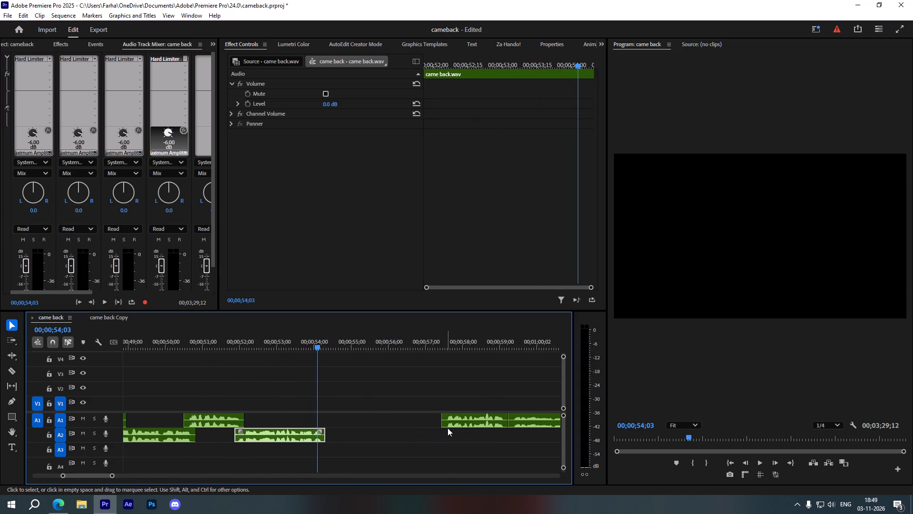
Move the next A1 clip earlier to start at about 00;00;53;29, overlapping the A2 clip's end, and play on to 00;00;55;16.
{"action": "left_click_drag", "start_coordinate": [470, 423], "coordinate": [337, 419]}
{"action": "scroll", "coordinate": [329, 427], "scroll_direction": "up", "scroll_amount": 3, "text": "alt"}
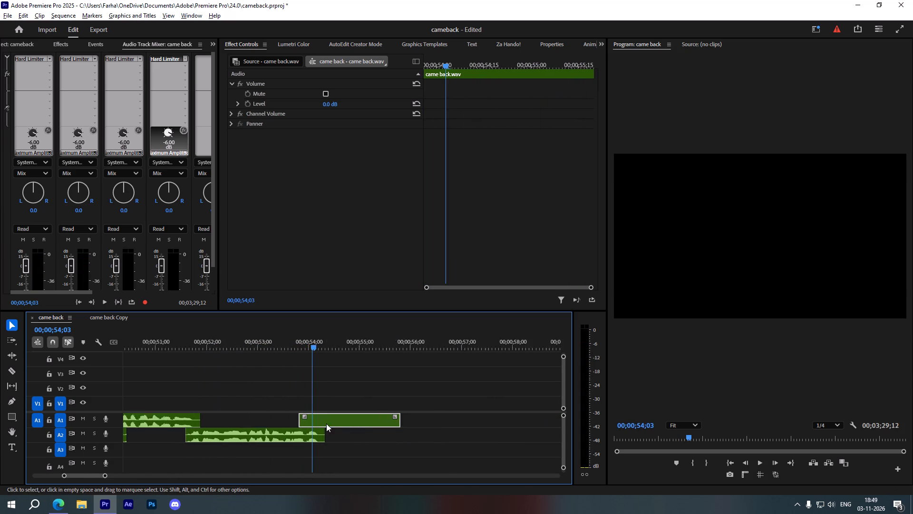
{"action": "scroll", "coordinate": [326, 424], "scroll_direction": "up", "scroll_amount": 6, "text": "alt"}
{"action": "left_click_drag", "start_coordinate": [290, 346], "coordinate": [263, 362]}
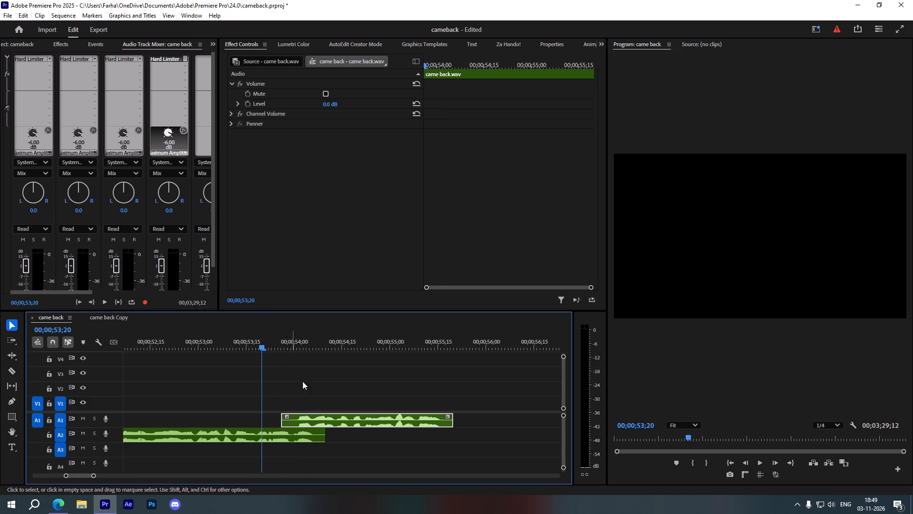
{"action": "left_click_drag", "start_coordinate": [336, 422], "coordinate": [346, 423]}
{"action": "key", "text": "space"}
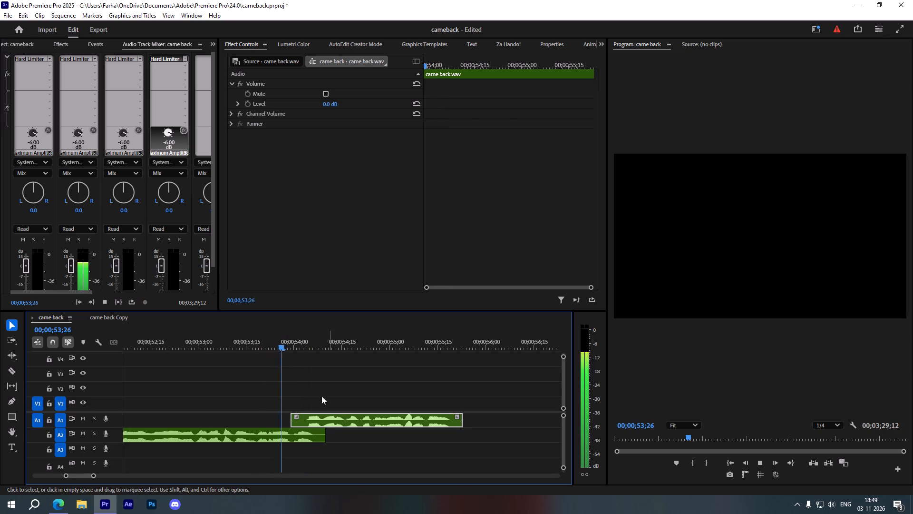
{"action": "scroll", "coordinate": [297, 397], "scroll_direction": "down", "scroll_amount": 4}
{"action": "scroll", "coordinate": [296, 397], "scroll_direction": "down", "scroll_amount": 8, "text": "alt"}
{"action": "key", "text": "space"}
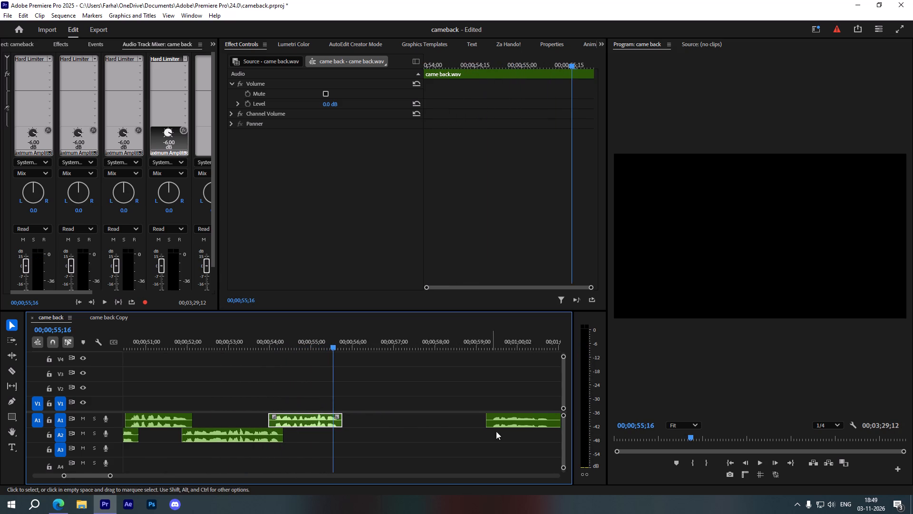
Move the following A1 clip onto A2 to start at about 00;00;55;11, overlapping the A1 clip's end, and play on to 00;00;57;01.
{"action": "left_click_drag", "start_coordinate": [514, 425], "coordinate": [353, 440]}
{"action": "key", "text": "space"}
{"action": "scroll", "coordinate": [329, 409], "scroll_direction": "down", "scroll_amount": 3}
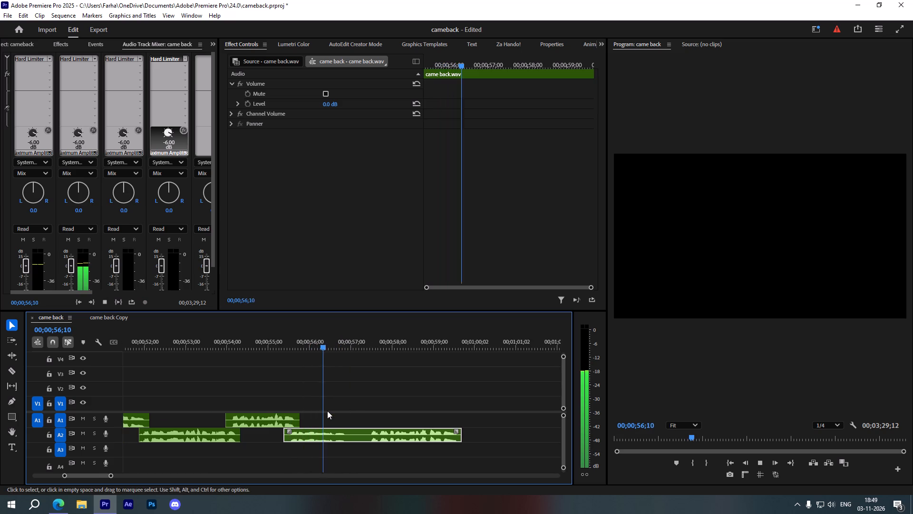
{"action": "key", "text": "space"}
Split the A2 clip at about 00;00;57;07 and move its second part onto A1 to start at about 00;00;56;16.
{"action": "key", "text": "c"}
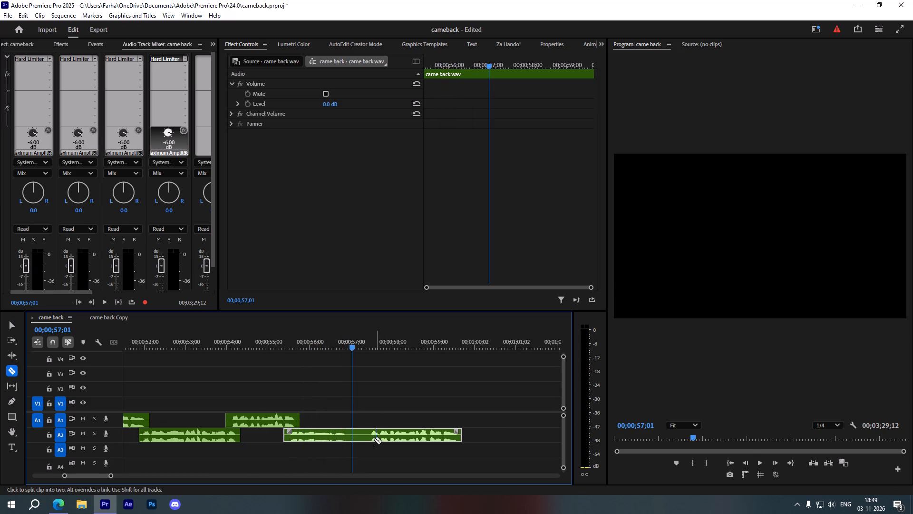
{"action": "left_click", "coordinate": [360, 436]}
{"action": "key", "text": "v"}
{"action": "left_click_drag", "start_coordinate": [383, 436], "coordinate": [354, 422]}
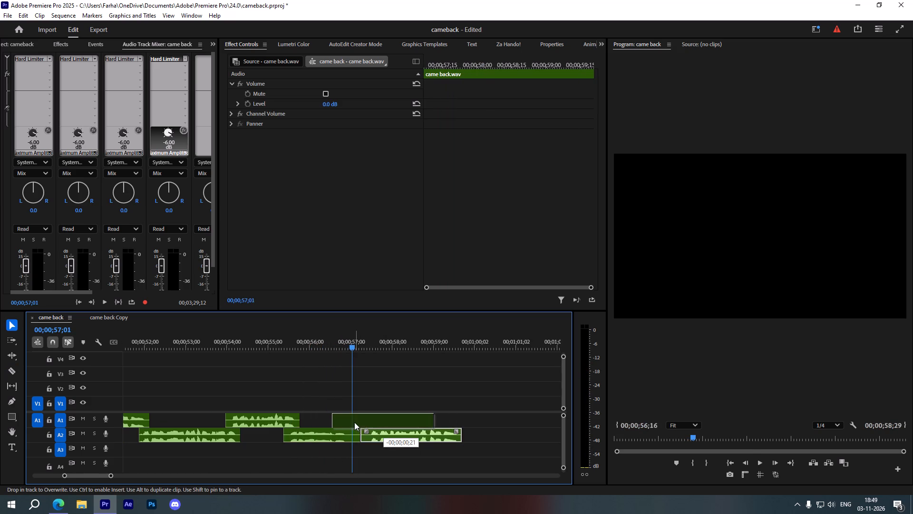
{"action": "left_click_drag", "start_coordinate": [354, 422], "coordinate": [355, 422]}
Examine the overlapped clip arrangement on A1 and A2 and the clips still remaining after the gap.
{"action": "scroll", "coordinate": [352, 430], "scroll_direction": "up", "scroll_amount": 13}
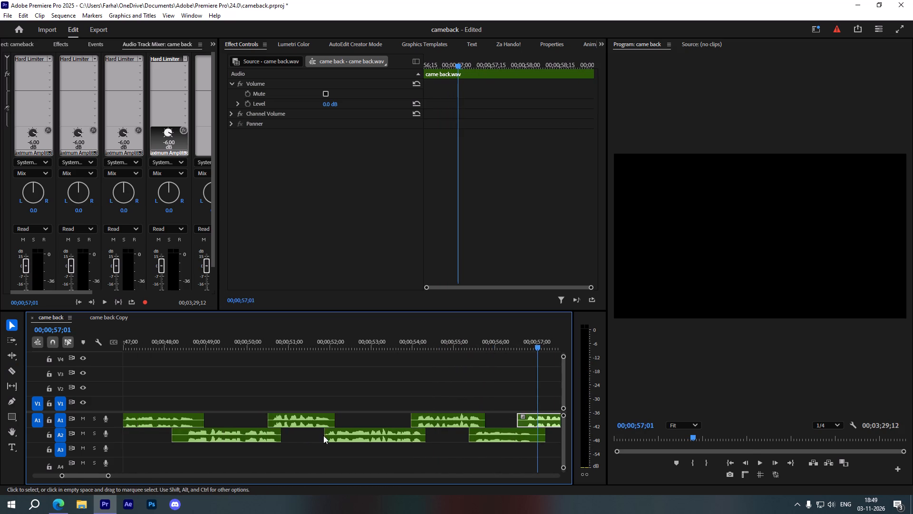
{"action": "scroll", "coordinate": [323, 435], "scroll_direction": "up", "scroll_amount": 6}
{"action": "scroll", "coordinate": [316, 423], "scroll_direction": "down", "scroll_amount": 14, "text": "alt"}
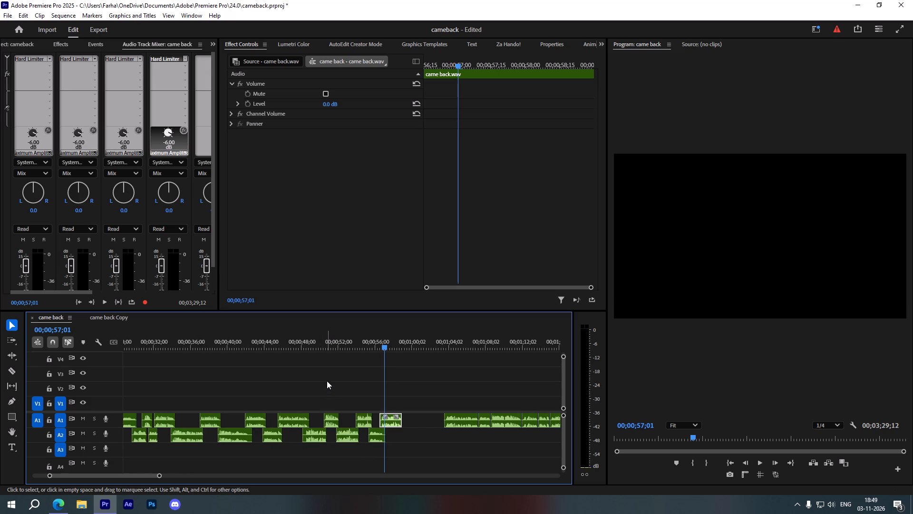
{"action": "scroll", "coordinate": [327, 382], "scroll_direction": "down", "scroll_amount": 4}
{"action": "scroll", "coordinate": [369, 422], "scroll_direction": "up", "scroll_amount": 5, "text": "alt"}
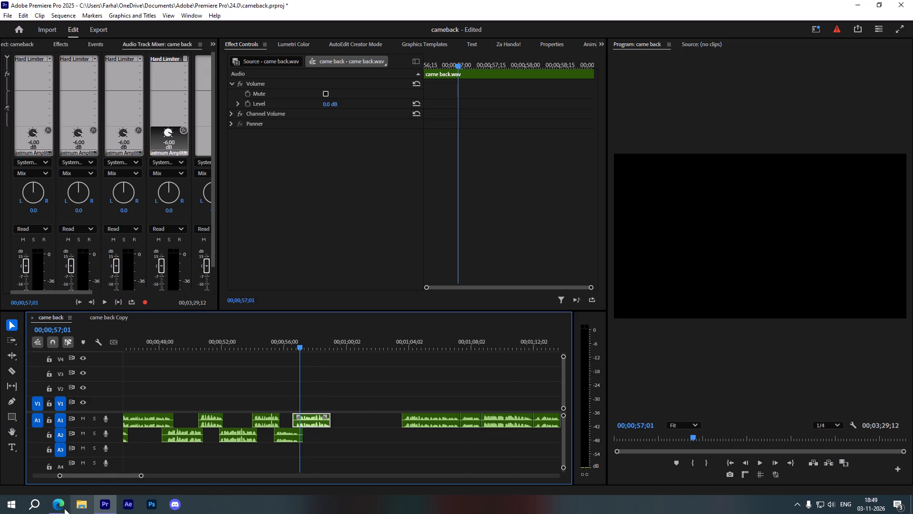
Switch to Microsoft Edge and resume the paused BB Ki Vines video on YouTube.
{"action": "left_click", "coordinate": [54, 509]}
{"action": "left_click", "coordinate": [335, 158]}
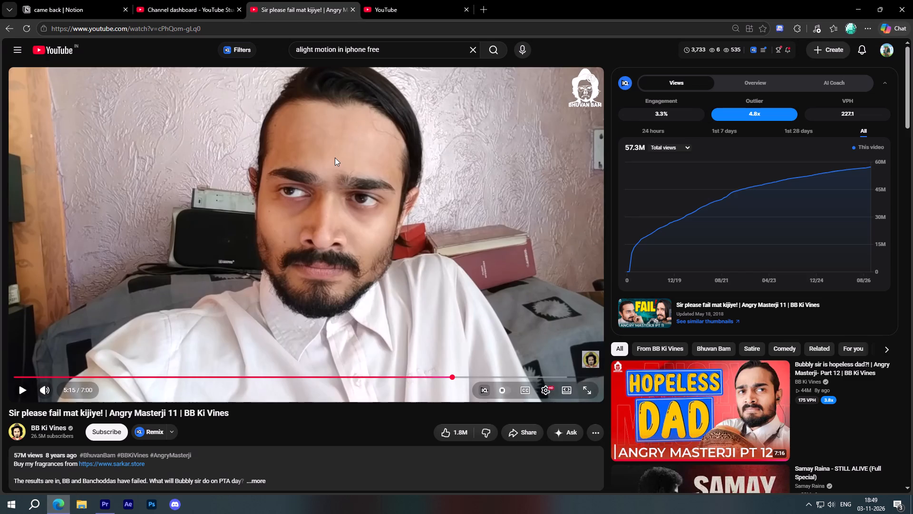
Search YouTube for "how to apply volume in premiere pro" from the open YouTube home page.
{"action": "left_click", "coordinate": [393, 9]}
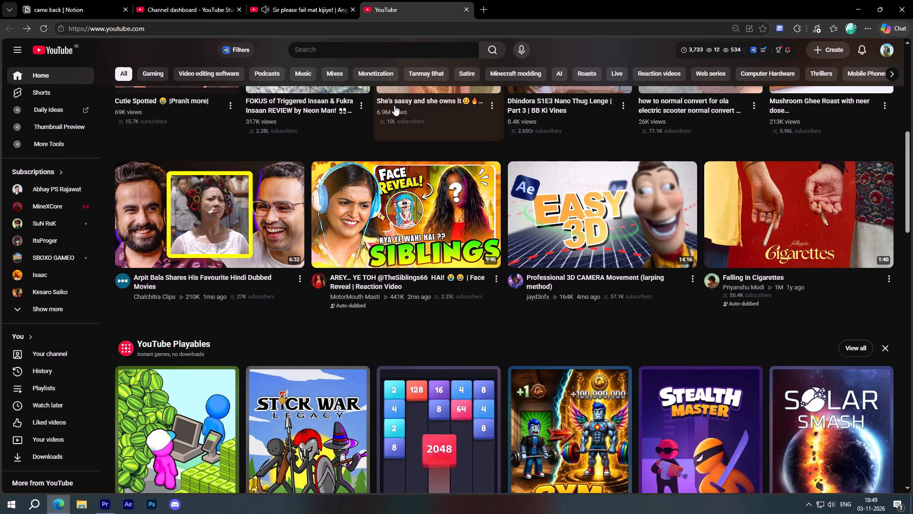
{"action": "left_click", "coordinate": [381, 51]}
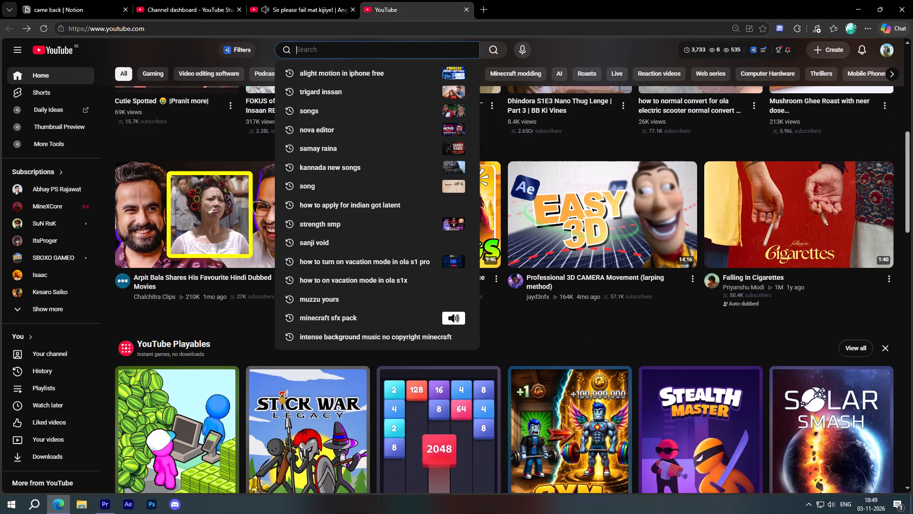
{"action": "type", "text": "how to appl"}
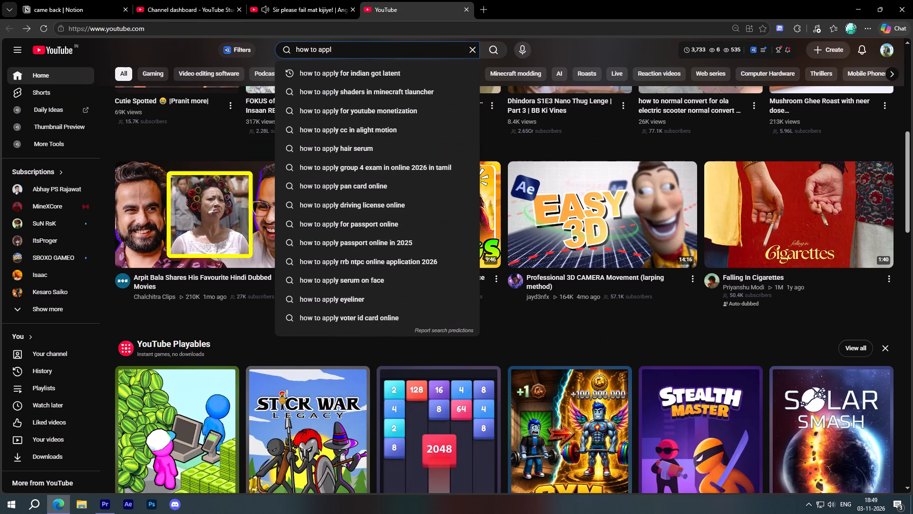
{"action": "type", "text": "y"}
{"action": "key", "text": "space"}
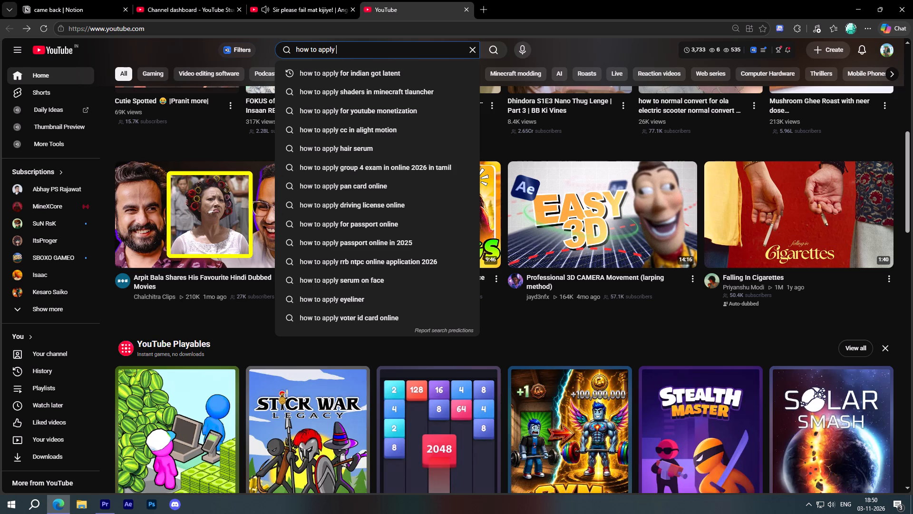
{"action": "type", "text": "va;"}
{"action": "key", "text": "BackSpace"}
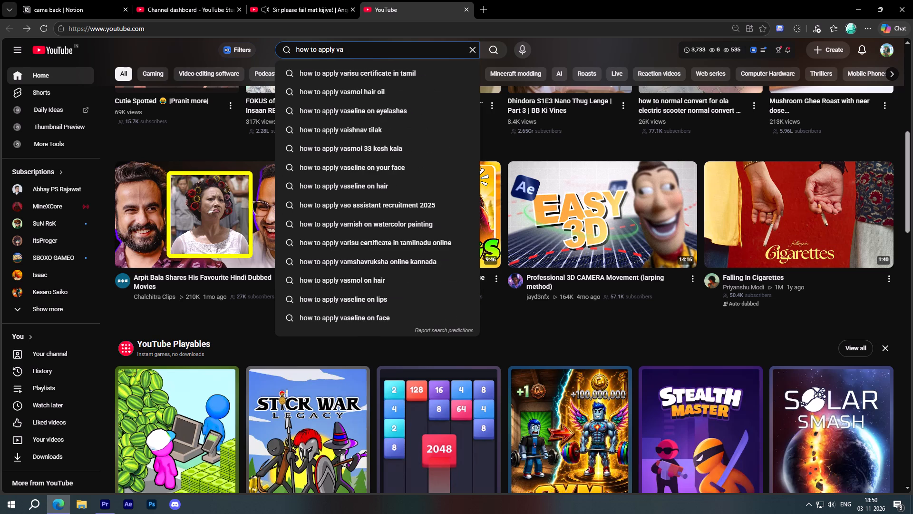
{"action": "type", "text": "lum"}
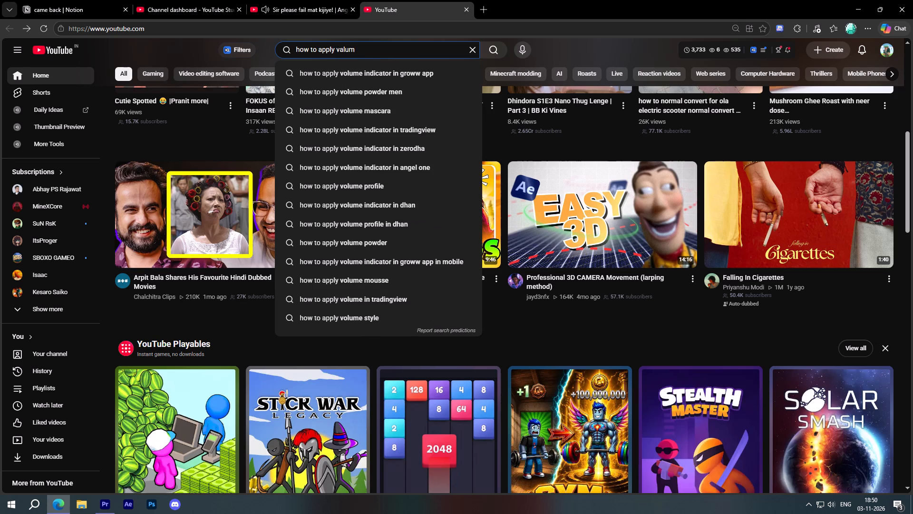
{"action": "key", "text": "e"}
{"action": "key", "text": "space"}
{"action": "key", "text": "Down"}
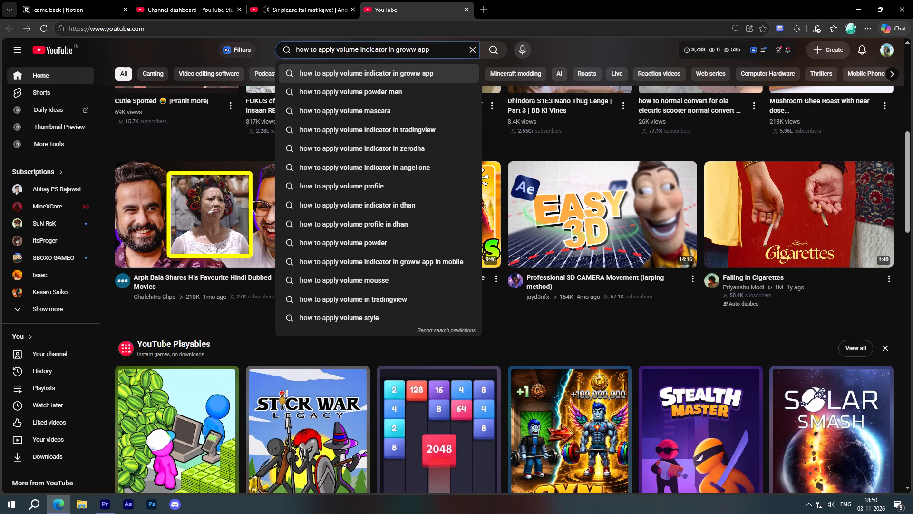
{"action": "key", "text": "Down"}
{"action": "key", "text": "Down"}
{"action": "key", "text": "BackSpace"}
{"action": "key", "text": "BackSpace"}
{"action": "key", "text": "BackSpace"}
{"action": "key", "text": "BackSpace"}
{"action": "key", "text": "BackSpace"}
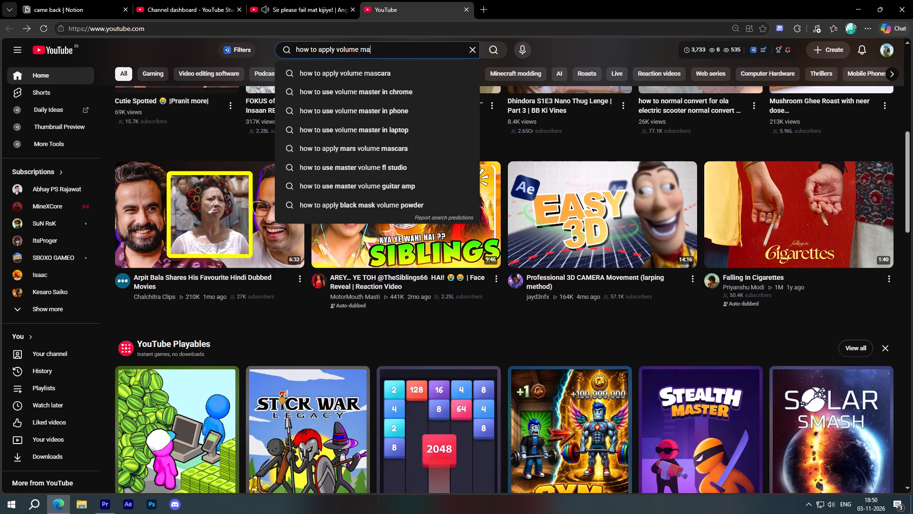
{"action": "key", "text": "BackSpace"}
{"action": "key", "text": "BackSpace"}
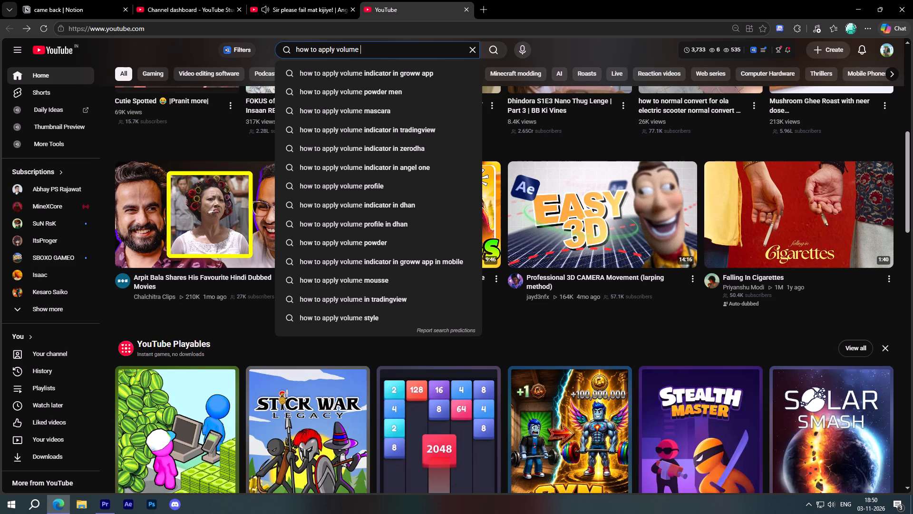
{"action": "type", "text": "in primer"}
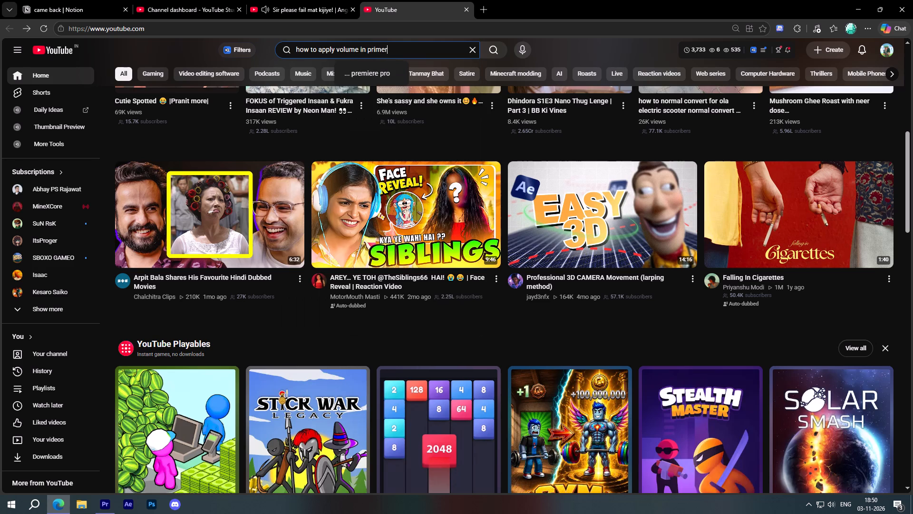
{"action": "key", "text": "Down"}
{"action": "key", "text": "Return"}
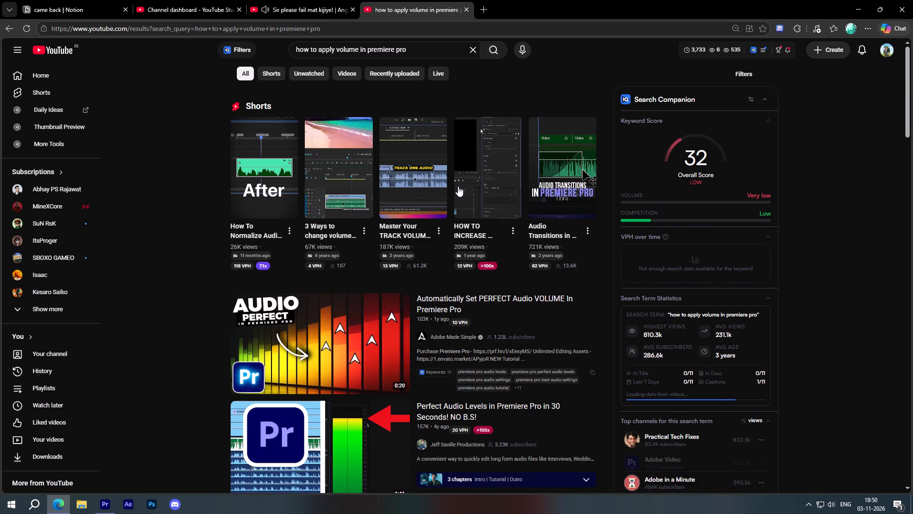
Look through the search results for a volume tutorial and open the Short about normalizing audio in Premiere Pro.
{"action": "scroll", "coordinate": [458, 187], "scroll_direction": "down", "scroll_amount": 4}
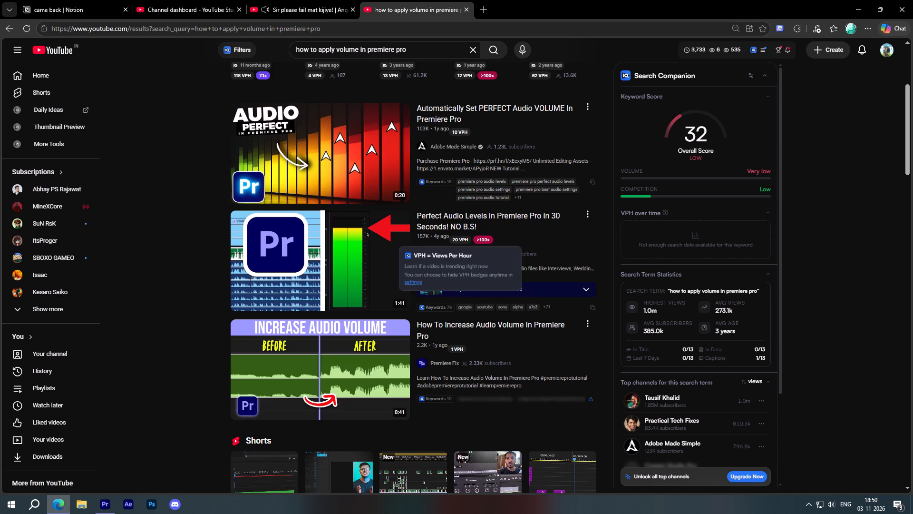
{"action": "scroll", "coordinate": [342, 156], "scroll_direction": "up", "scroll_amount": 1}
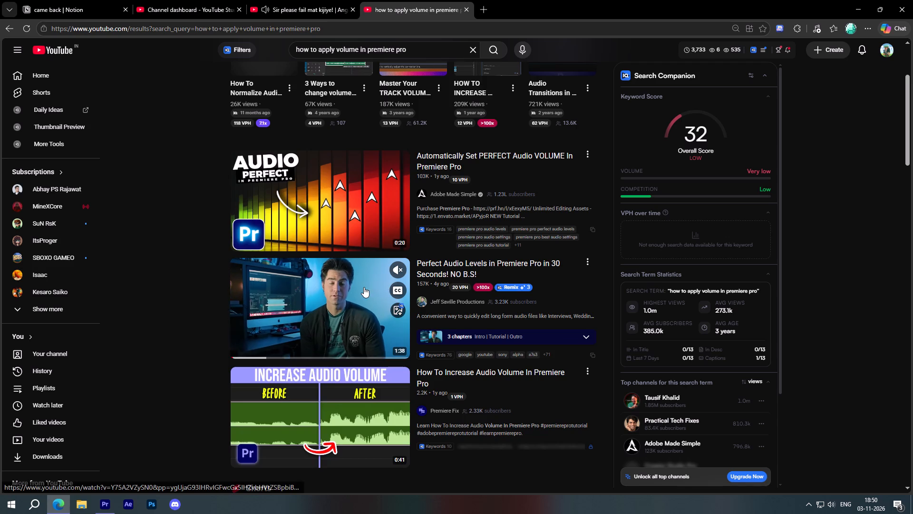
{"action": "scroll", "coordinate": [364, 287], "scroll_direction": "down", "scroll_amount": 4}
{"action": "scroll", "coordinate": [364, 287], "scroll_direction": "up", "scroll_amount": 12}
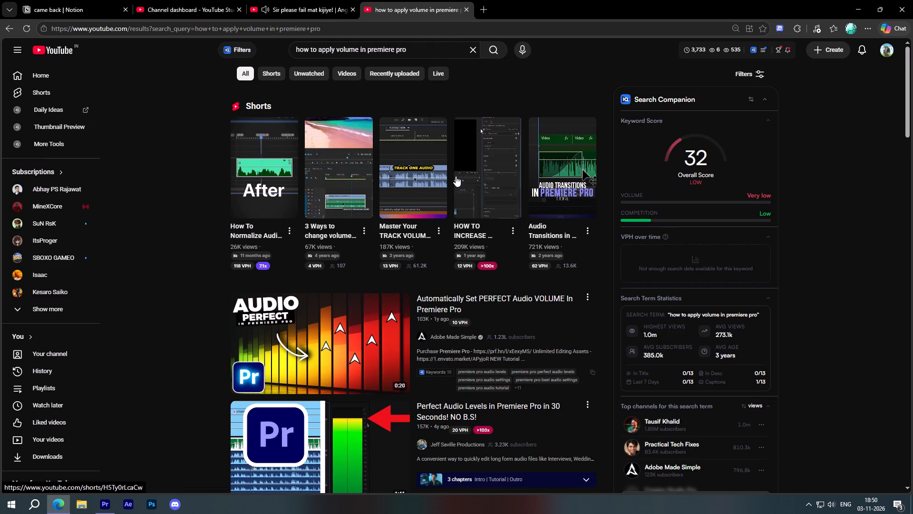
{"action": "left_click", "coordinate": [260, 168]}
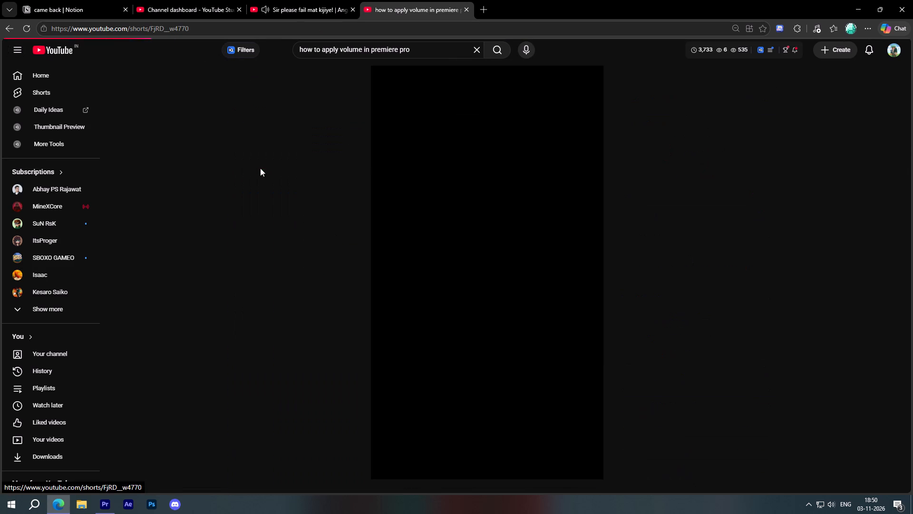
Pause the BB Ki Vines video and return to the Short about normalizing audio.
{"action": "left_click", "coordinate": [289, 0]}
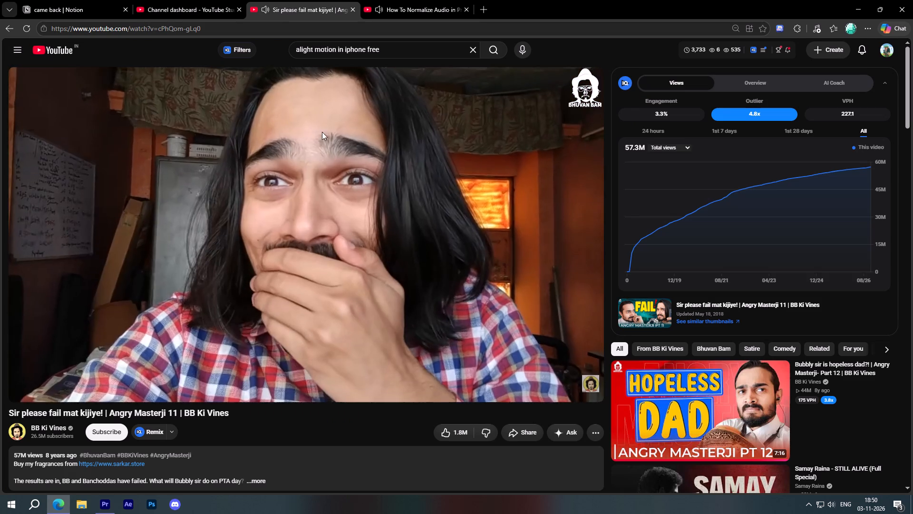
{"action": "left_click", "coordinate": [329, 175]}
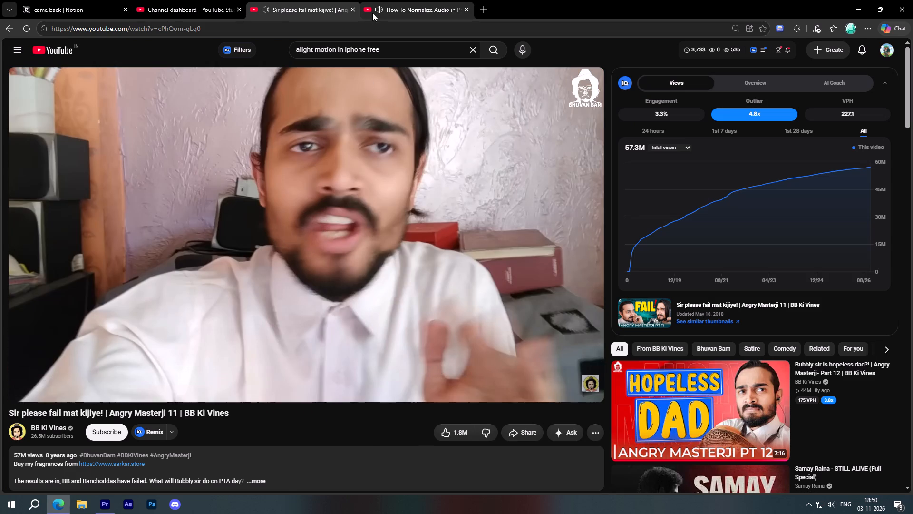
{"action": "left_click", "coordinate": [372, 13]}
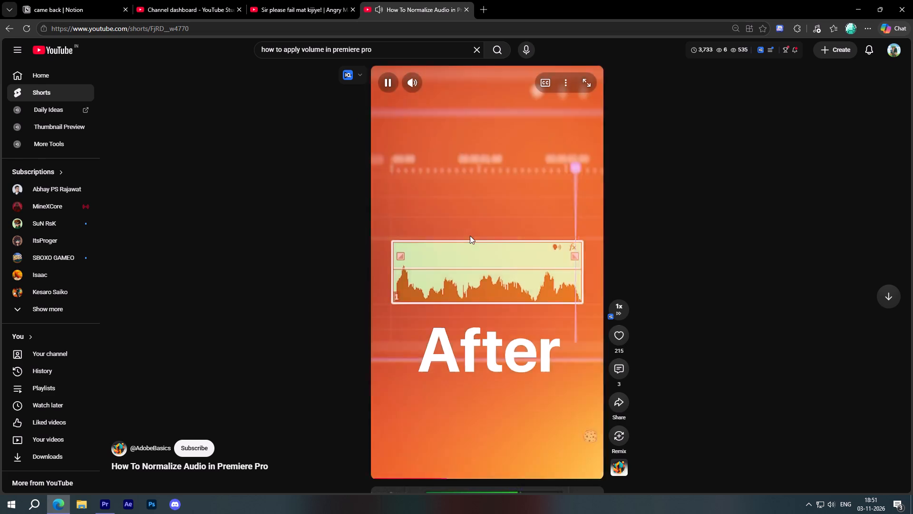
Watch the Short's instructions on normalizing a clip through the Essential Sound panel, pausing to compare with the Premiere Pro project.
{"action": "left_click", "coordinate": [470, 236]}
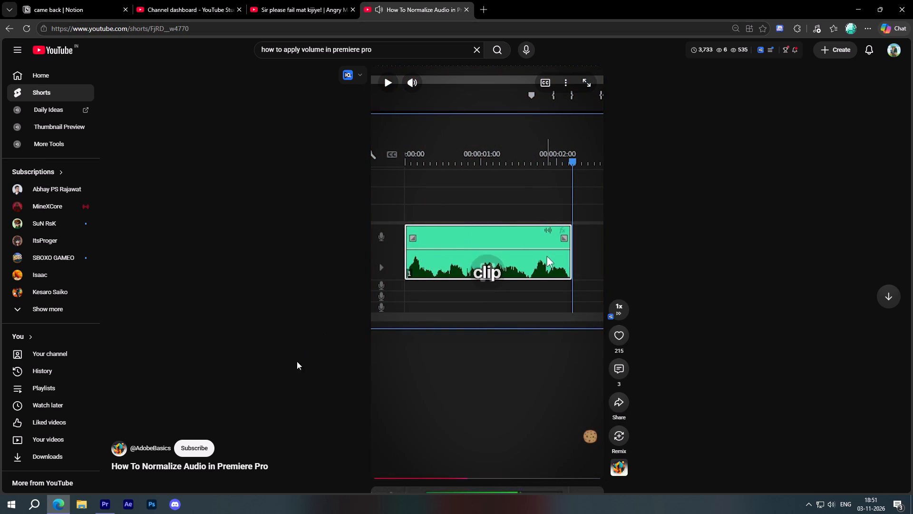
{"action": "left_click", "coordinate": [110, 511]}
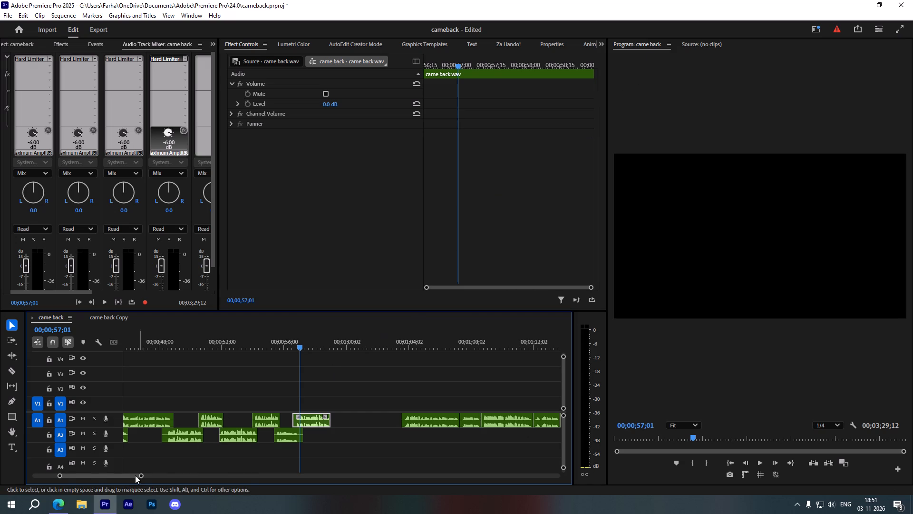
{"action": "left_click", "coordinate": [60, 501]}
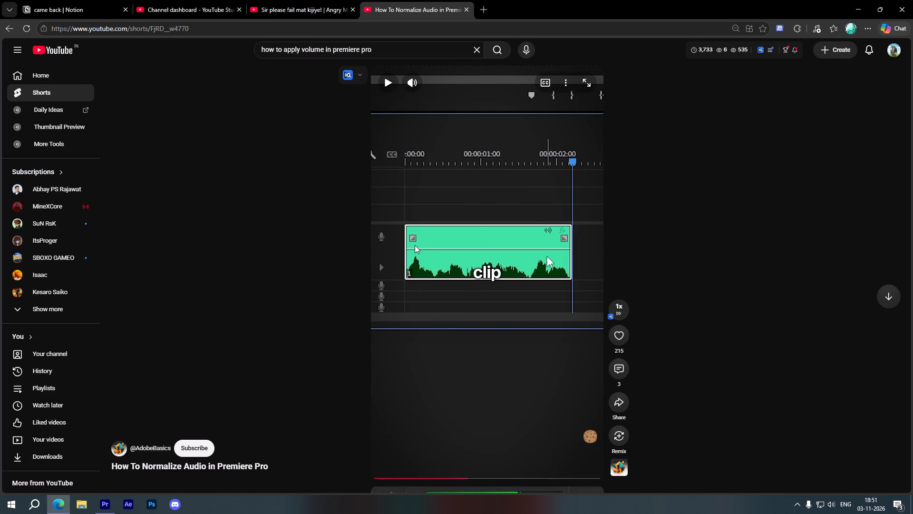
{"action": "left_click", "coordinate": [415, 245]}
{"action": "left_click", "coordinate": [517, 251]}
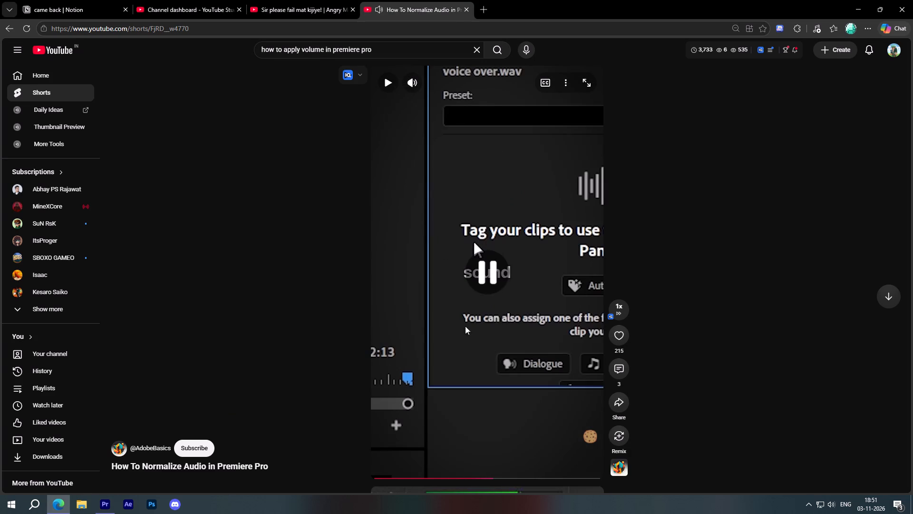
Switch to Premiere Pro and auto-match the loudness of the selected A1 clip at 00;00;57;01 using Essential Sound.
{"action": "left_click", "coordinate": [108, 502]}
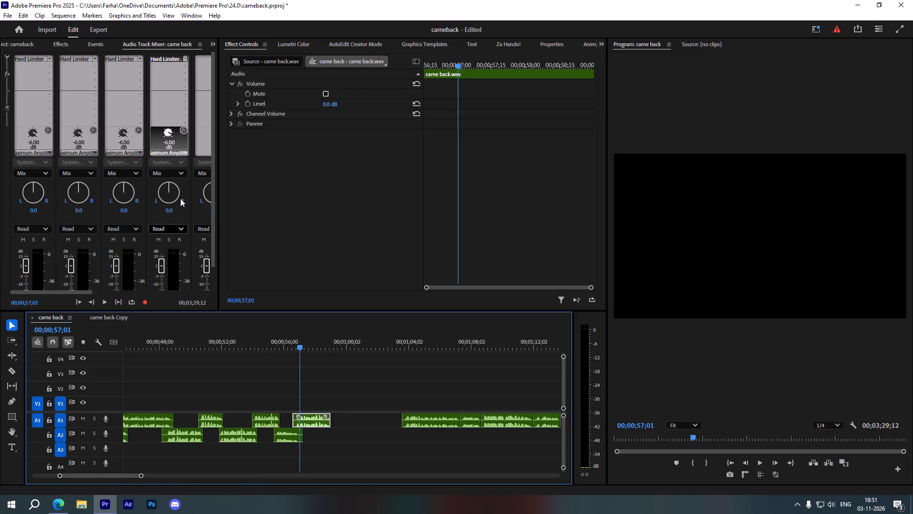
{"action": "scroll", "coordinate": [71, 49], "scroll_direction": "up", "scroll_amount": 3}
{"action": "scroll", "coordinate": [71, 49], "scroll_direction": "down", "scroll_amount": 2}
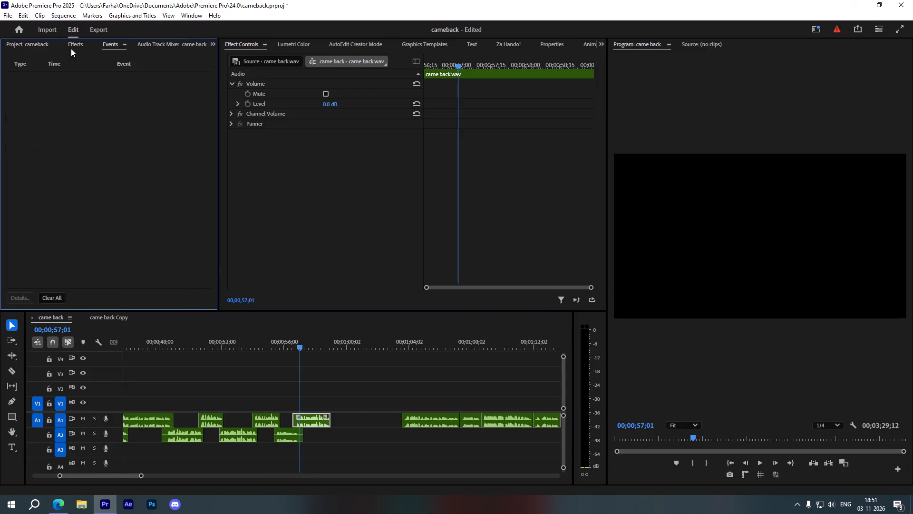
{"action": "scroll", "coordinate": [71, 49], "scroll_direction": "down", "scroll_amount": 1}
{"action": "scroll", "coordinate": [313, 41], "scroll_direction": "down", "scroll_amount": 1}
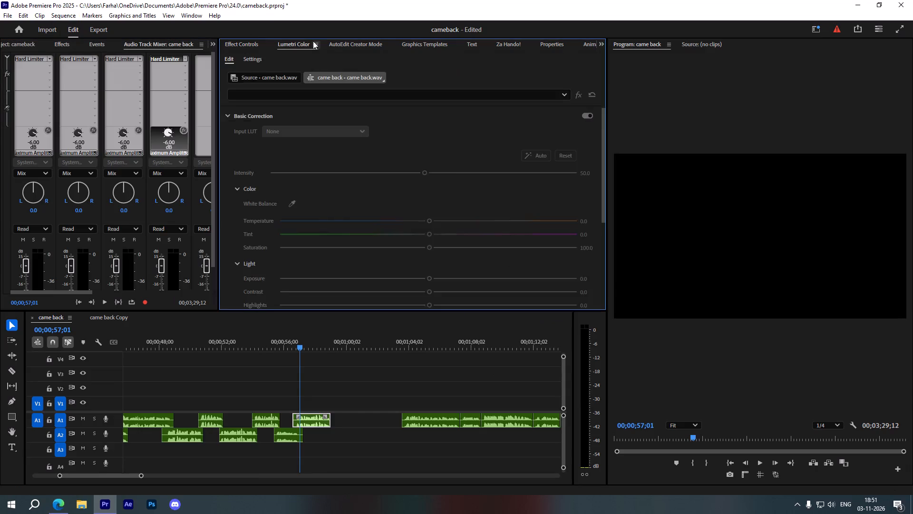
{"action": "scroll", "coordinate": [313, 41], "scroll_direction": "down", "scroll_amount": 9}
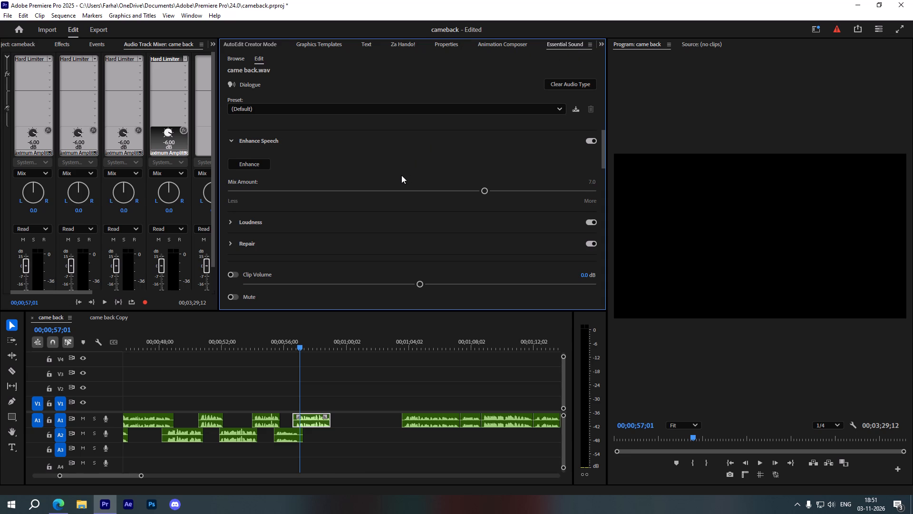
{"action": "scroll", "coordinate": [360, 160], "scroll_direction": "down", "scroll_amount": 4}
{"action": "scroll", "coordinate": [352, 235], "scroll_direction": "down", "scroll_amount": 6}
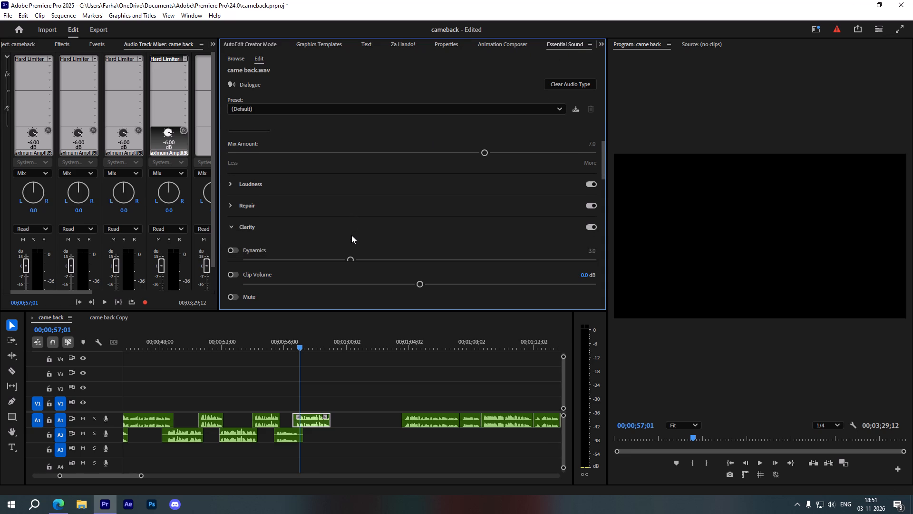
{"action": "scroll", "coordinate": [348, 231], "scroll_direction": "down", "scroll_amount": 4}
{"action": "left_click", "coordinate": [230, 169]}
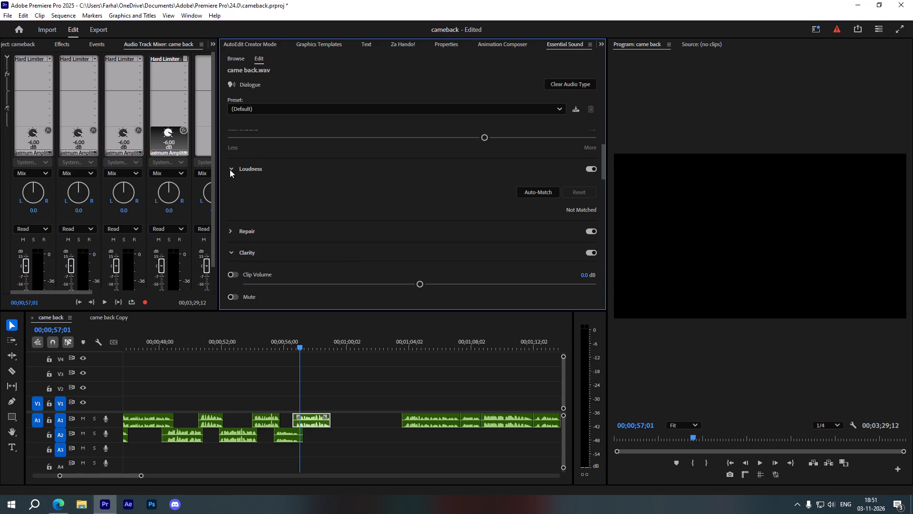
{"action": "left_click", "coordinate": [230, 169]}
{"action": "left_click", "coordinate": [230, 169]}
{"action": "left_click", "coordinate": [546, 191]}
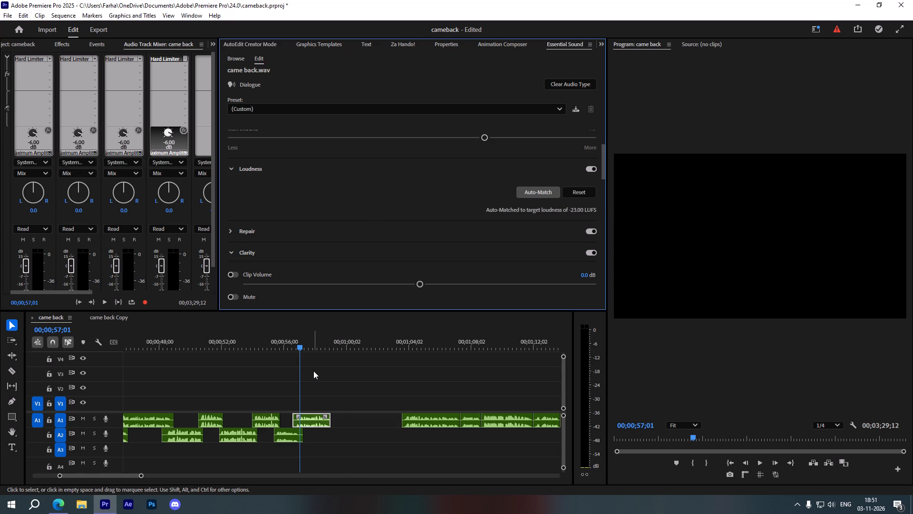
Select all clips tagged Dialogue in the came back sequence and auto-match their loudness.
{"action": "scroll", "coordinate": [318, 386], "scroll_direction": "up", "scroll_amount": 15}
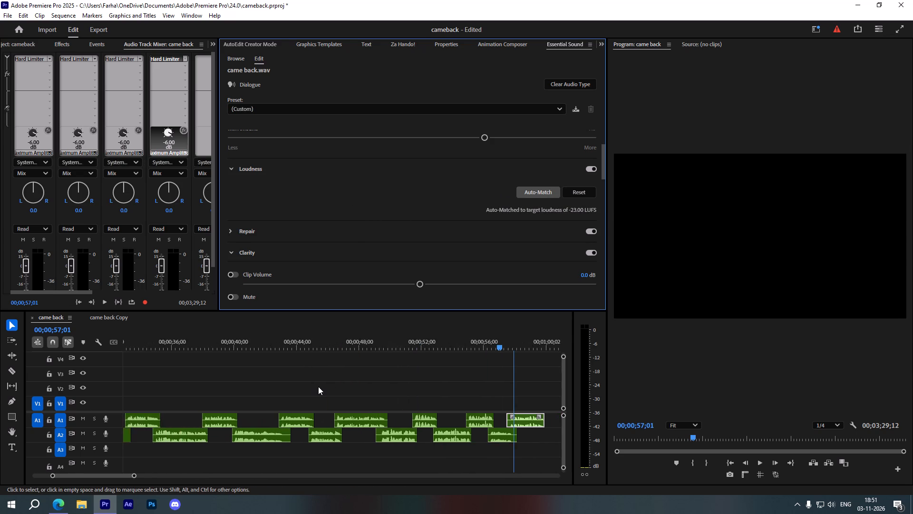
{"action": "scroll", "coordinate": [318, 386], "scroll_direction": "down", "scroll_amount": 12}
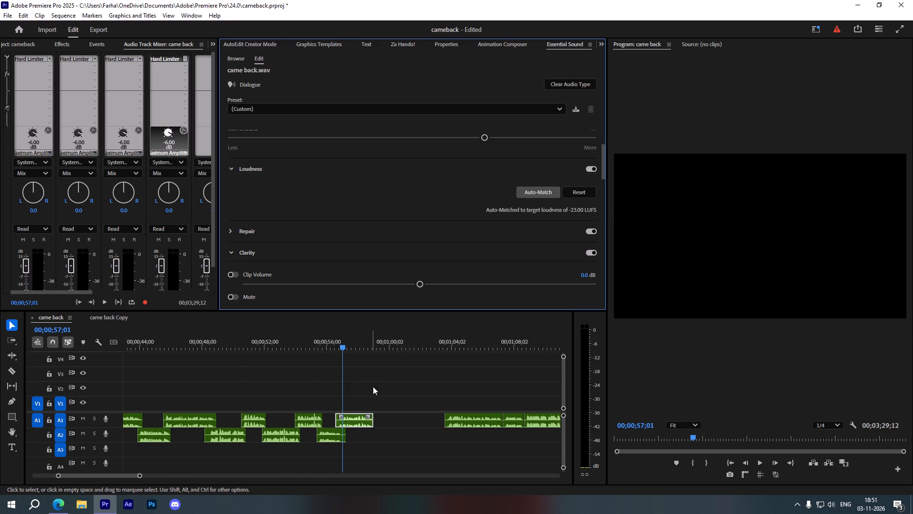
{"action": "left_click", "coordinate": [373, 386]}
{"action": "left_click_drag", "start_coordinate": [342, 339], "coordinate": [334, 339]}
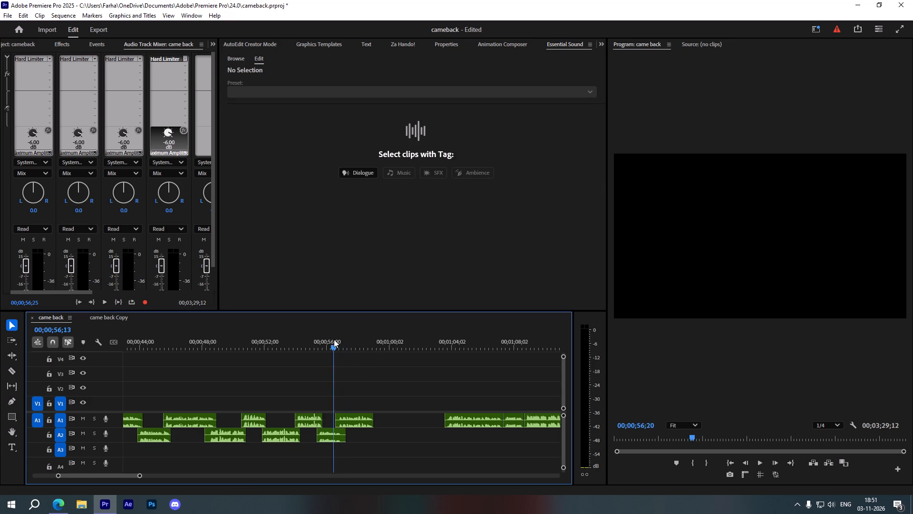
{"action": "left_click_drag", "start_coordinate": [334, 339], "coordinate": [344, 328]}
{"action": "left_click", "coordinate": [356, 175]}
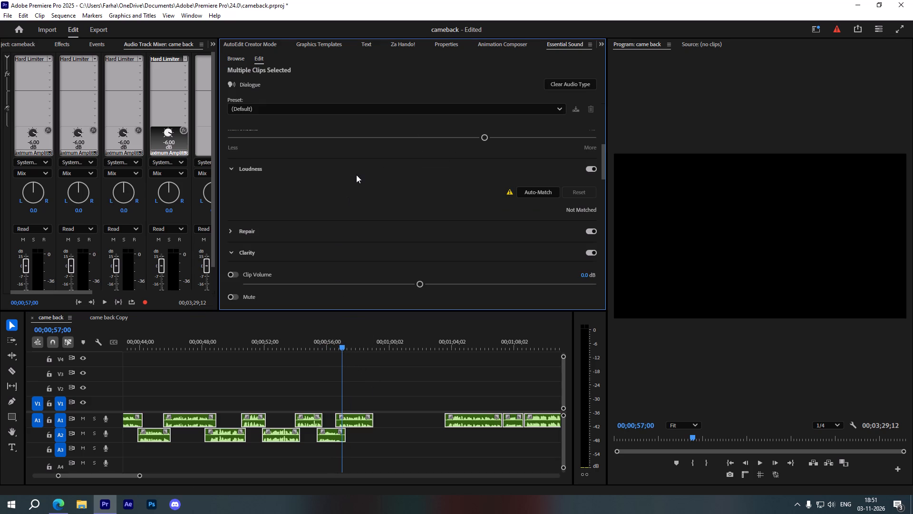
{"action": "left_click", "coordinate": [547, 190]}
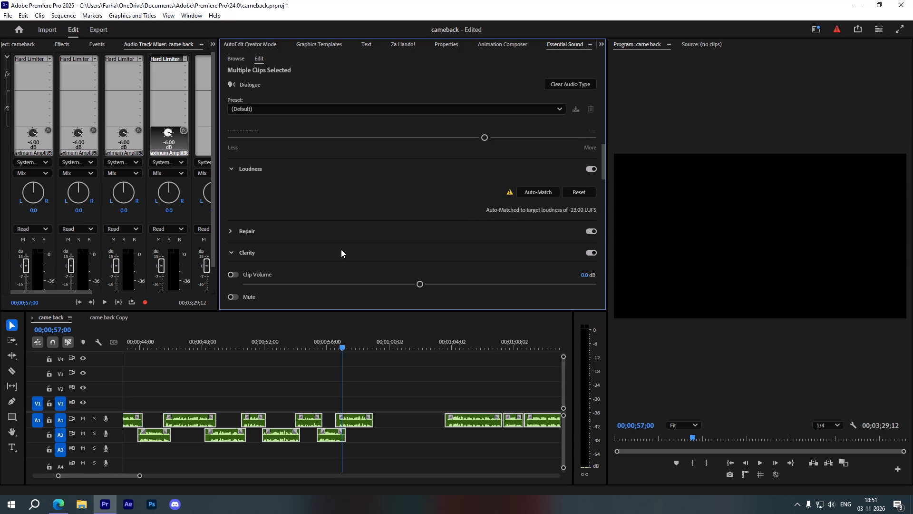
Examine the Essential Sound settings for the selected Dialogue clips, from Enhance Speech through Loudness and Clarity to Creative.
{"action": "scroll", "coordinate": [355, 220], "scroll_direction": "up", "scroll_amount": 11}
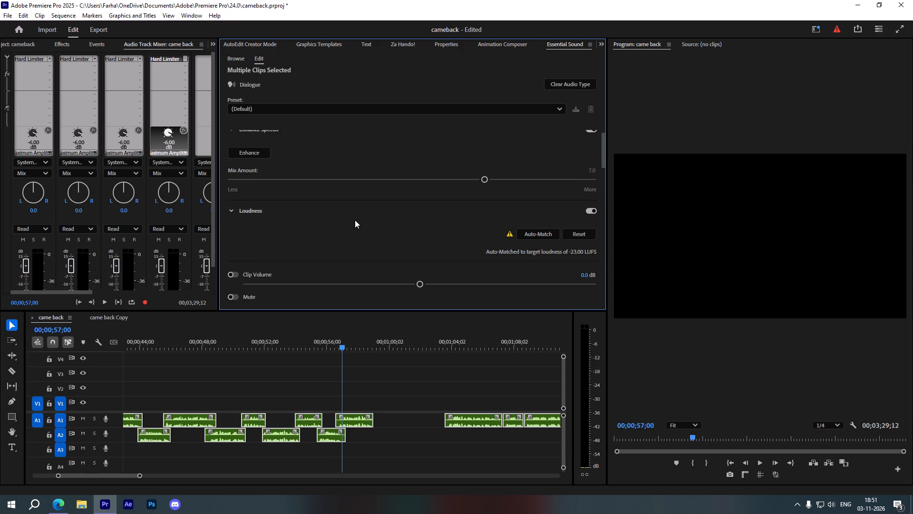
{"action": "scroll", "coordinate": [355, 220], "scroll_direction": "up", "scroll_amount": 14}
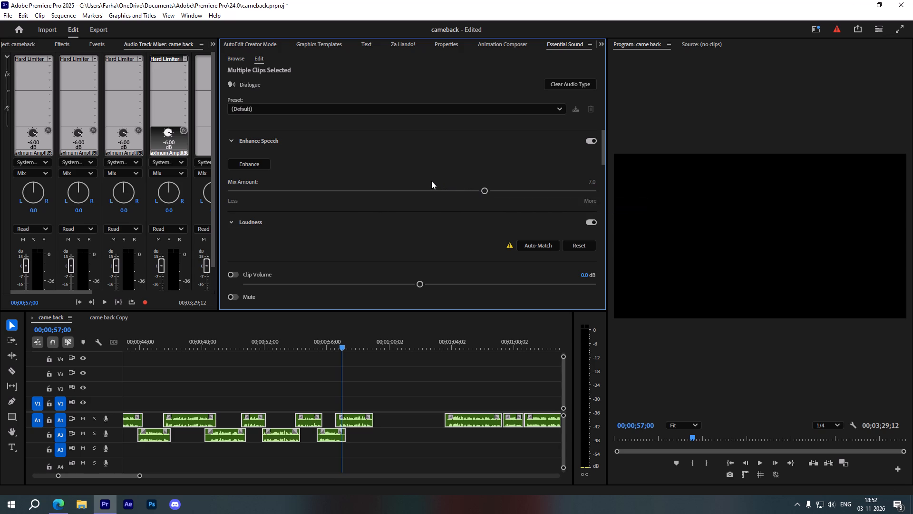
{"action": "scroll", "coordinate": [390, 160], "scroll_direction": "down", "scroll_amount": 10}
{"action": "scroll", "coordinate": [436, 172], "scroll_direction": "down", "scroll_amount": 10}
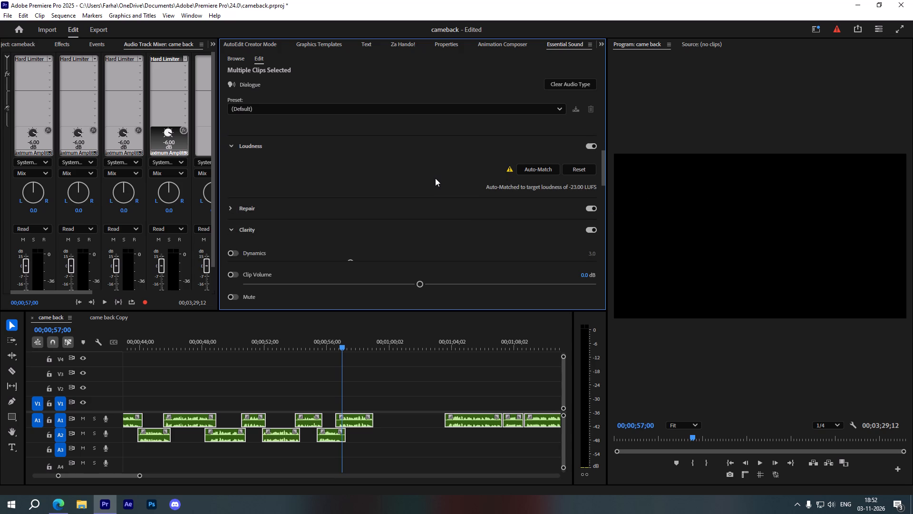
{"action": "scroll", "coordinate": [435, 178], "scroll_direction": "down", "scroll_amount": 10}
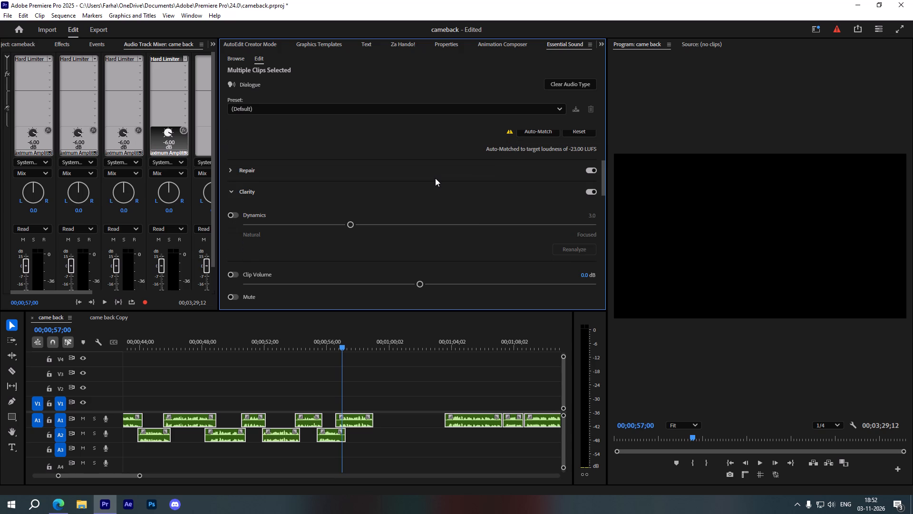
{"action": "scroll", "coordinate": [435, 178], "scroll_direction": "down", "scroll_amount": 17}
{"action": "scroll", "coordinate": [435, 178], "scroll_direction": "down", "scroll_amount": 6}
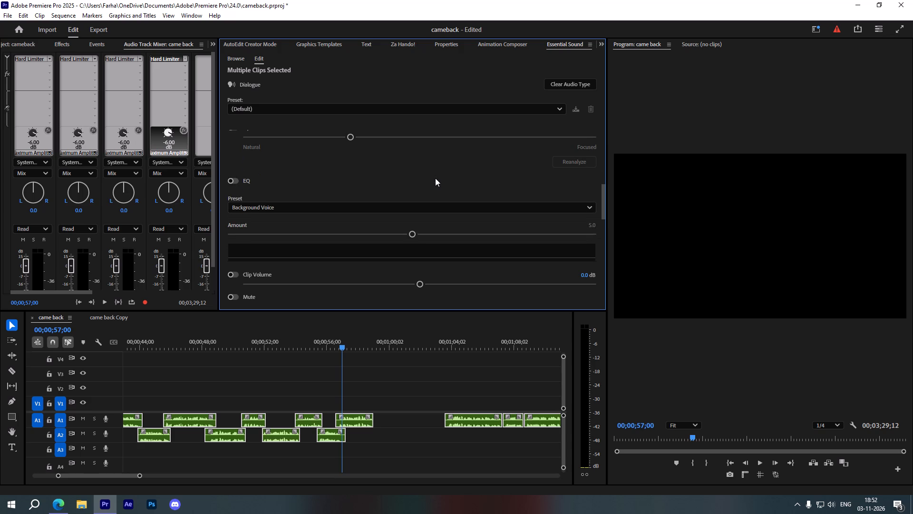
{"action": "scroll", "coordinate": [435, 178], "scroll_direction": "down", "scroll_amount": 16}
{"action": "scroll", "coordinate": [435, 178], "scroll_direction": "down", "scroll_amount": 8}
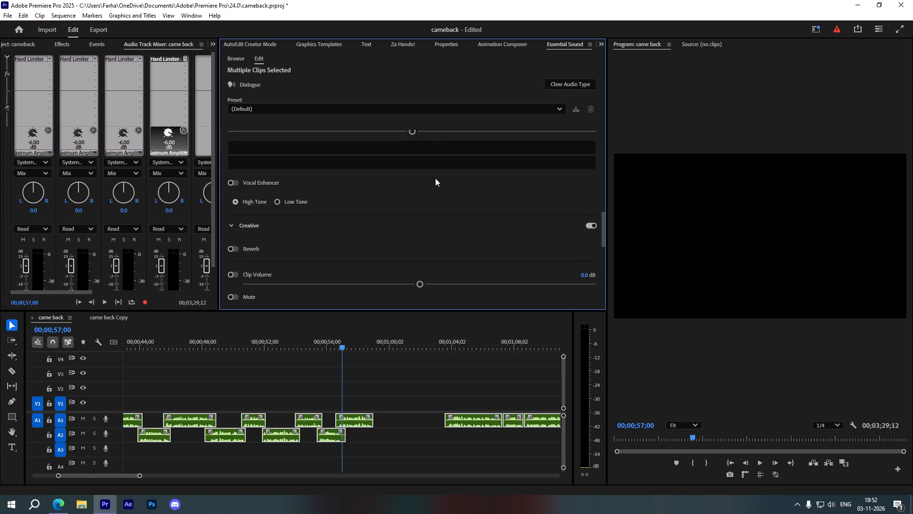
{"action": "scroll", "coordinate": [435, 178], "scroll_direction": "down", "scroll_amount": 14}
{"action": "scroll", "coordinate": [435, 178], "scroll_direction": "down", "scroll_amount": 15}
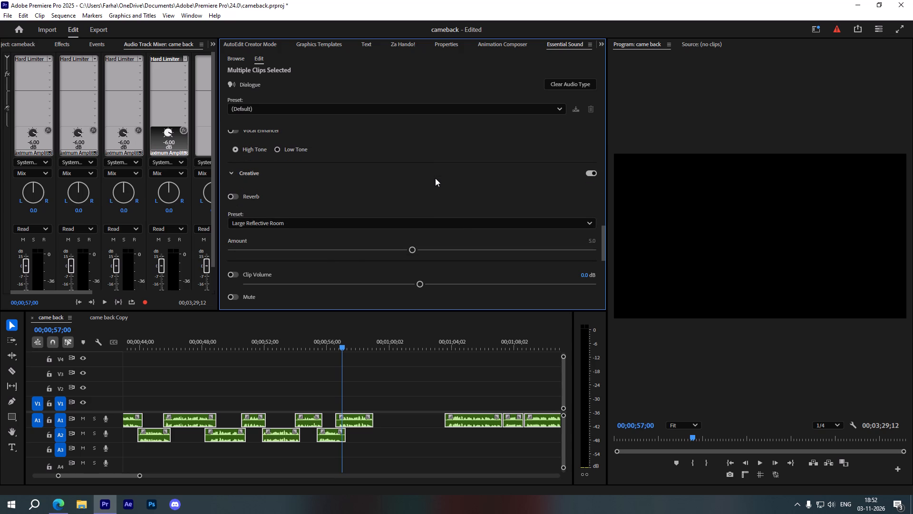
{"action": "scroll", "coordinate": [419, 287], "scroll_direction": "down", "scroll_amount": 6}
Enable Clip Volume at 0.0 dB for the selected Dialogue clips and clear the clip selection.
{"action": "left_click", "coordinate": [586, 275]}
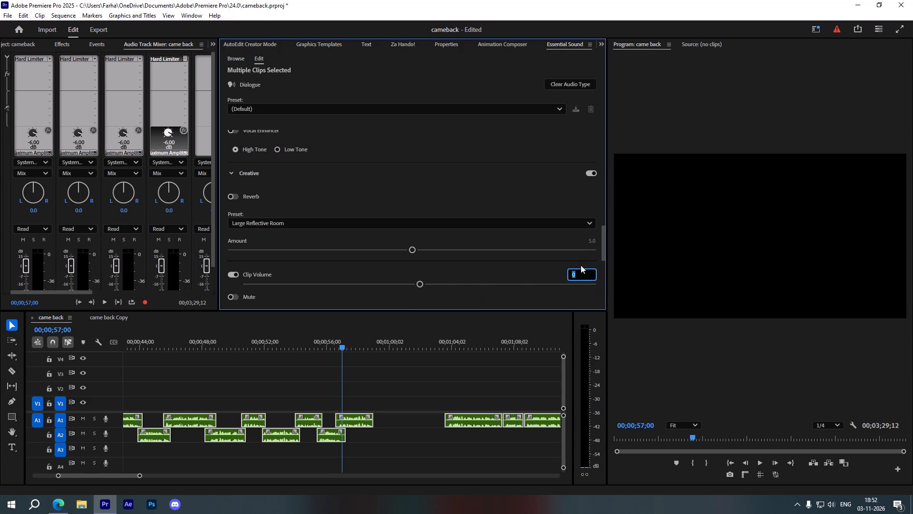
{"action": "left_click", "coordinate": [529, 275]}
{"action": "scroll", "coordinate": [524, 265], "scroll_direction": "up", "scroll_amount": 10}
{"action": "scroll", "coordinate": [472, 179], "scroll_direction": "down", "scroll_amount": 6}
{"action": "scroll", "coordinate": [472, 179], "scroll_direction": "up", "scroll_amount": 6}
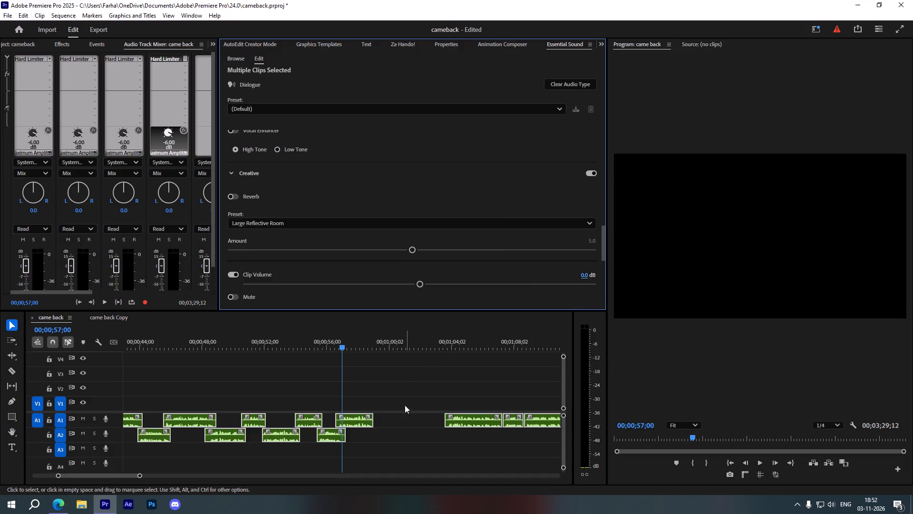
{"action": "left_click", "coordinate": [402, 412]}
{"action": "left_click", "coordinate": [382, 377]}
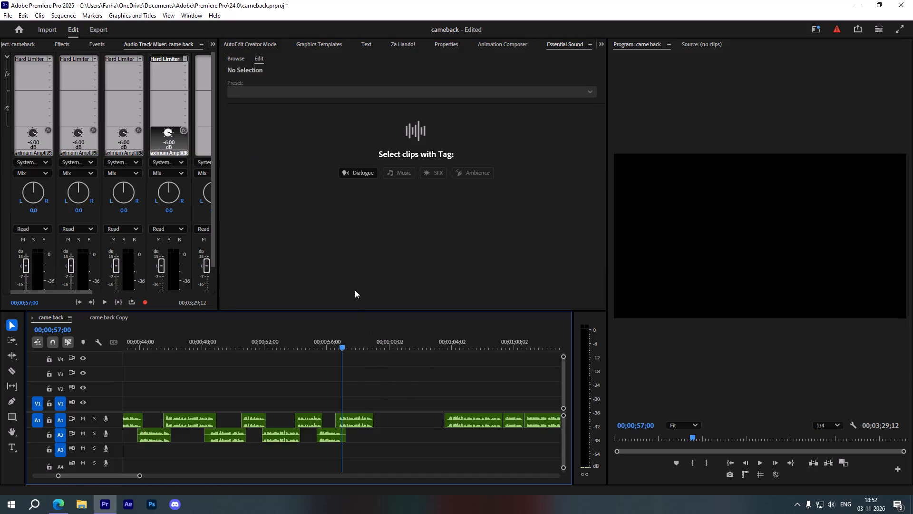
Check the Effect Controls volume level of the A1 clips near 00;00;57;00 and 00;00;04;00.
{"action": "left_click", "coordinate": [345, 415]}
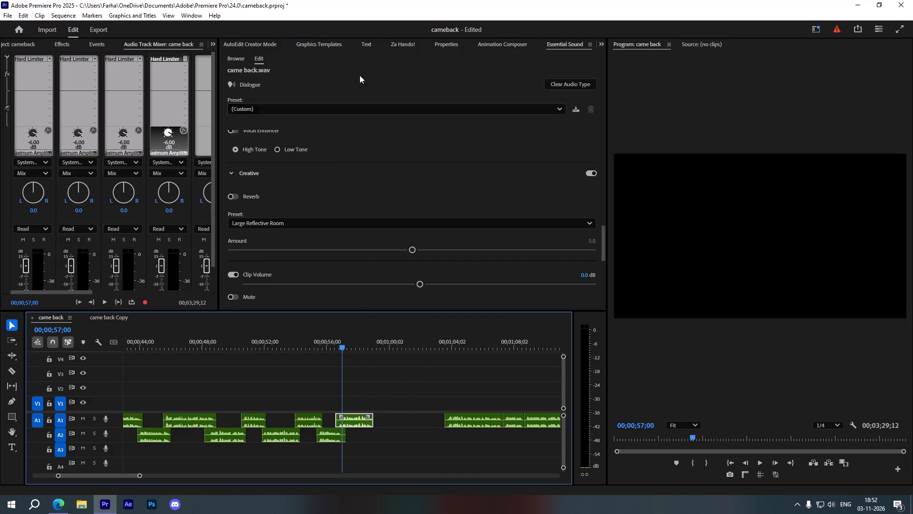
{"action": "scroll", "coordinate": [261, 44], "scroll_direction": "up", "scroll_amount": 9}
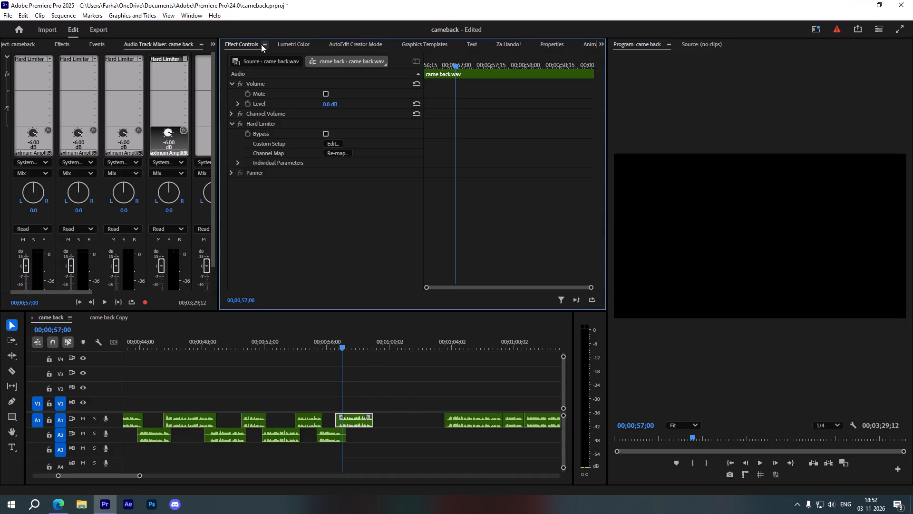
{"action": "scroll", "coordinate": [261, 44], "scroll_direction": "up", "scroll_amount": 5}
{"action": "left_click_drag", "start_coordinate": [340, 342], "coordinate": [123, 358]}
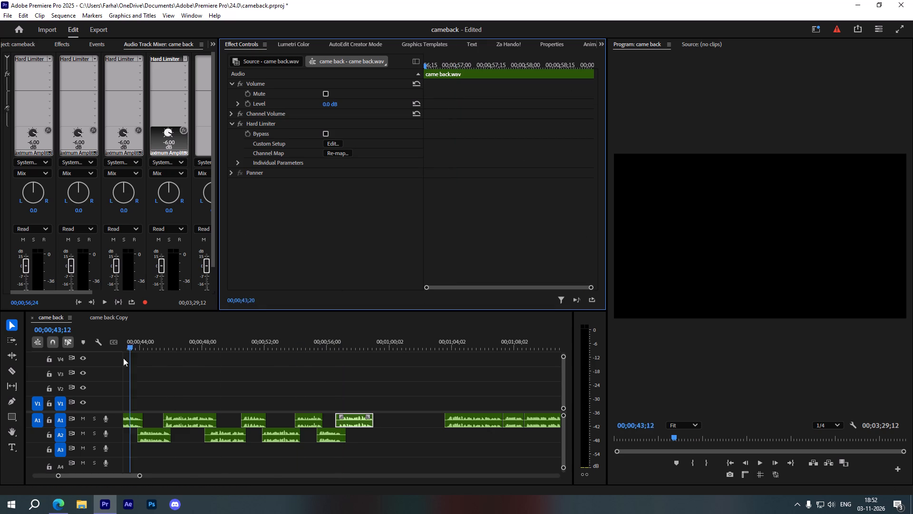
{"action": "left_click_drag", "start_coordinate": [123, 358], "coordinate": [159, 366]}
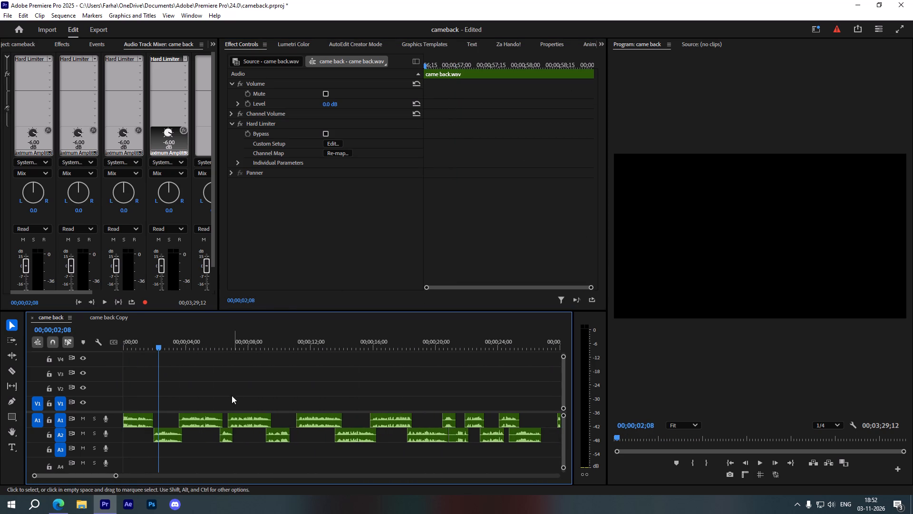
{"action": "left_click", "coordinate": [206, 412]}
{"action": "left_click", "coordinate": [203, 419]}
{"action": "scroll", "coordinate": [289, 397], "scroll_direction": "down", "scroll_amount": 5}
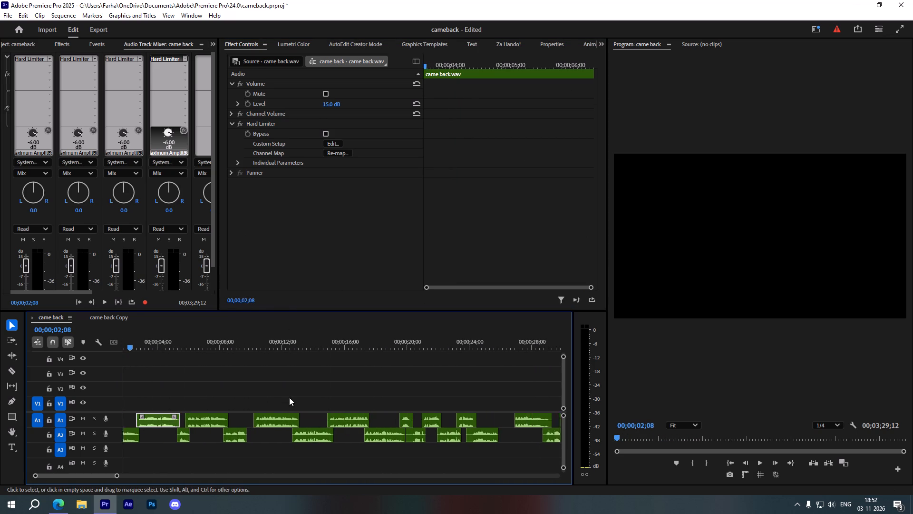
{"action": "scroll", "coordinate": [285, 387], "scroll_direction": "down", "scroll_amount": 18}
Examine the Essential Sound settings from EQ through Creative for the A1 clip near 00;00;29;00.
{"action": "left_click", "coordinate": [243, 419]}
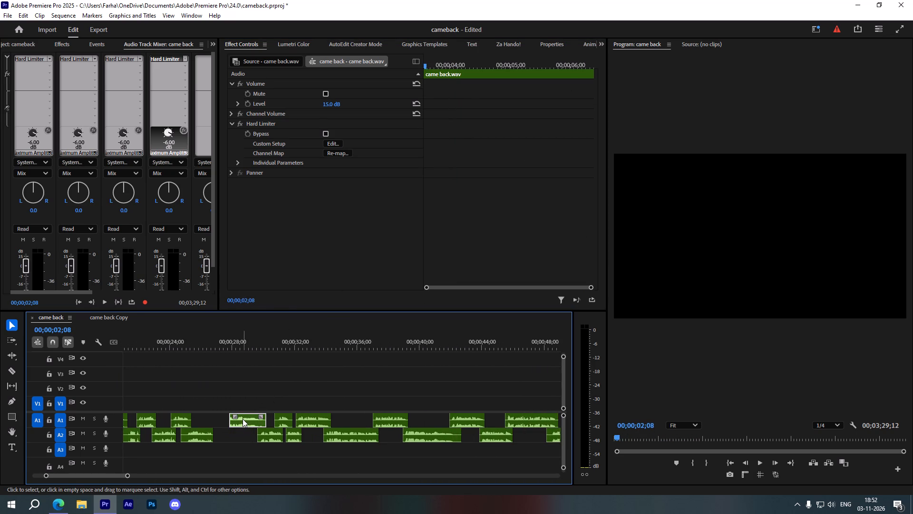
{"action": "scroll", "coordinate": [456, 43], "scroll_direction": "down", "scroll_amount": 6}
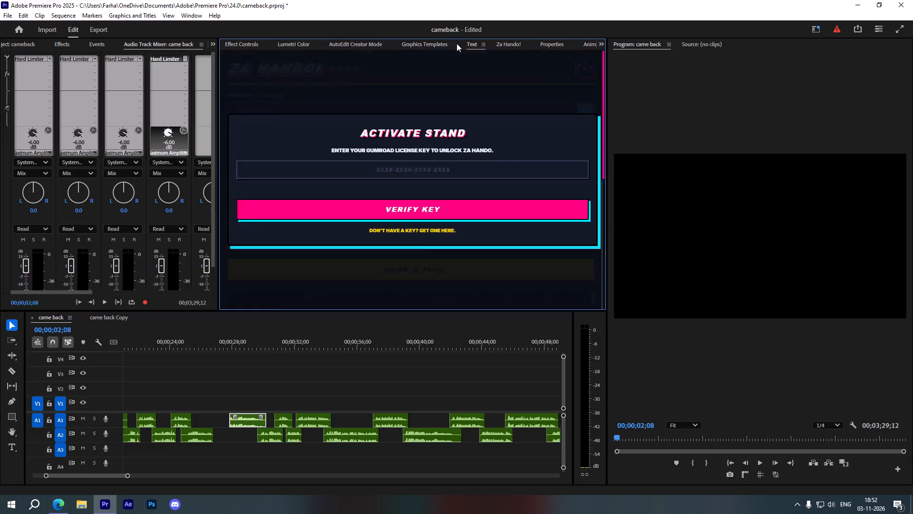
{"action": "scroll", "coordinate": [456, 43], "scroll_direction": "down", "scroll_amount": 6}
{"action": "scroll", "coordinate": [368, 256], "scroll_direction": "down", "scroll_amount": 4}
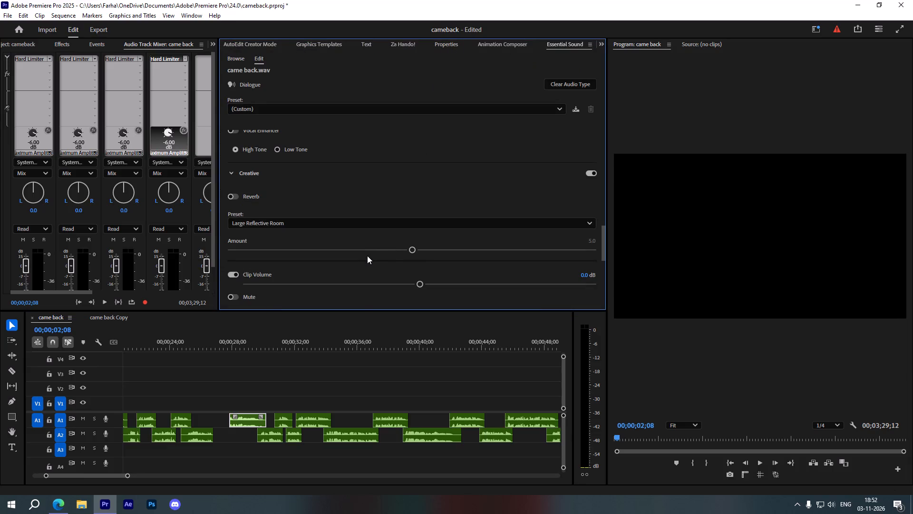
{"action": "scroll", "coordinate": [367, 256], "scroll_direction": "up", "scroll_amount": 6}
{"action": "scroll", "coordinate": [367, 256], "scroll_direction": "down", "scroll_amount": 12}
{"action": "scroll", "coordinate": [423, 164], "scroll_direction": "up", "scroll_amount": 5}
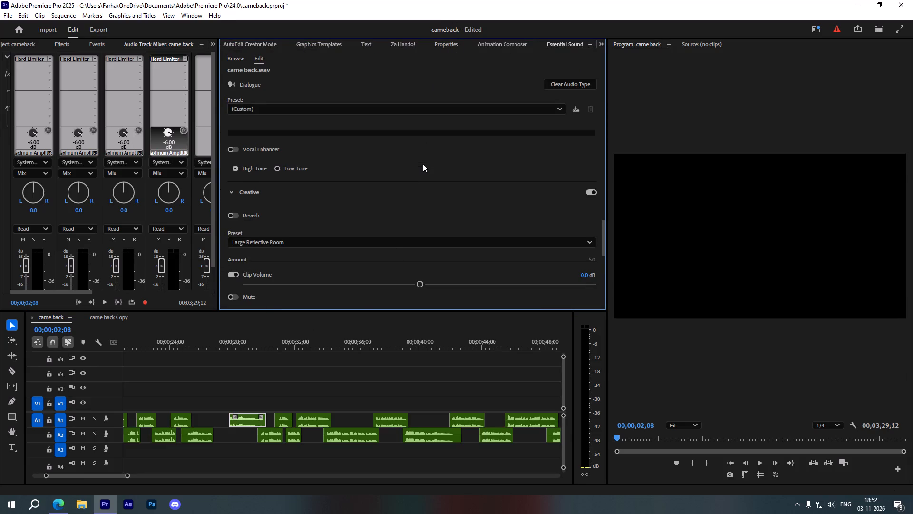
{"action": "scroll", "coordinate": [423, 164], "scroll_direction": "up", "scroll_amount": 15}
{"action": "scroll", "coordinate": [423, 164], "scroll_direction": "up", "scroll_amount": 6}
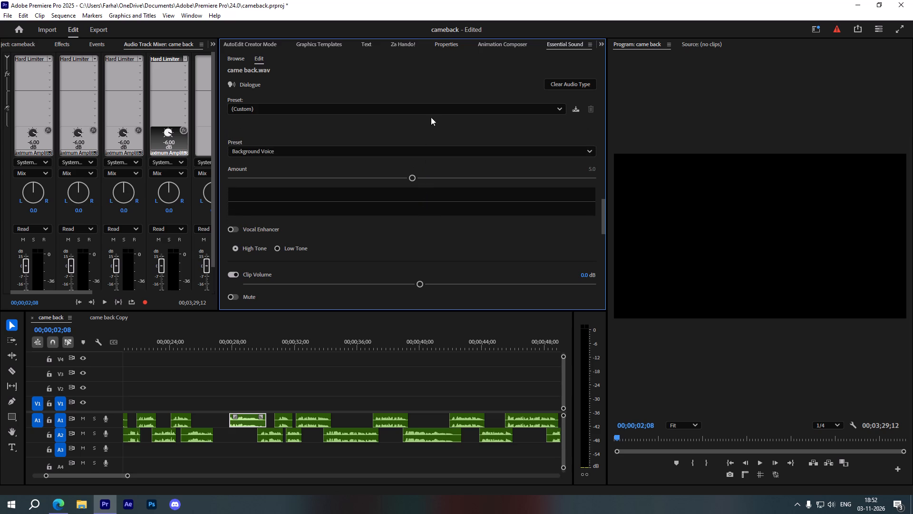
{"action": "left_click", "coordinate": [432, 109]}
{"action": "left_click", "coordinate": [432, 109]}
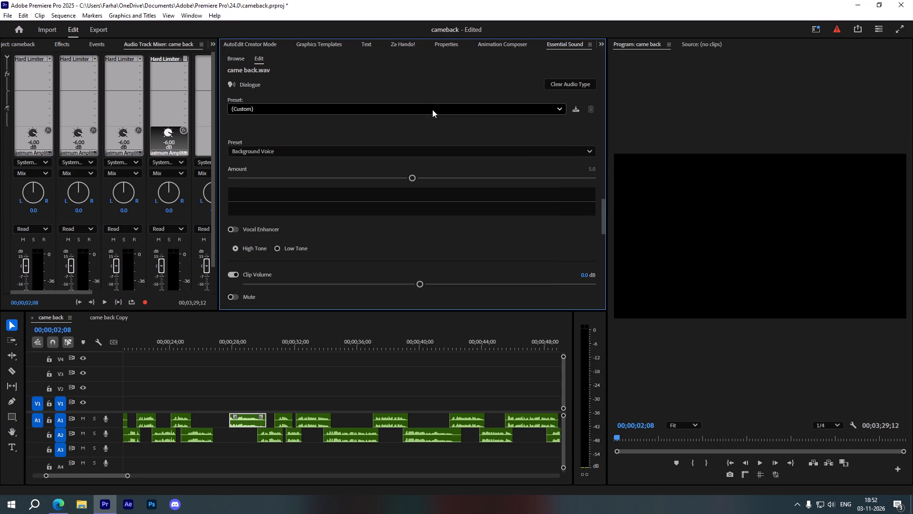
{"action": "scroll", "coordinate": [423, 142], "scroll_direction": "up", "scroll_amount": 11}
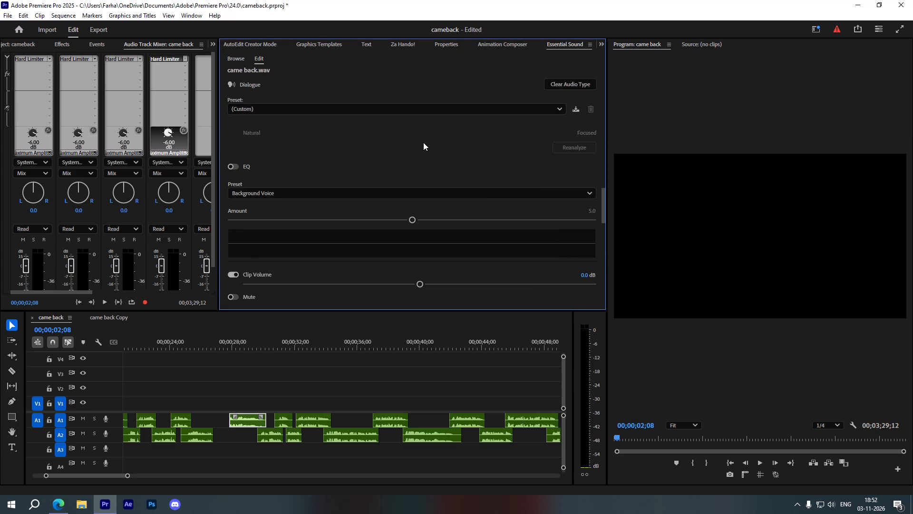
{"action": "scroll", "coordinate": [423, 142], "scroll_direction": "down", "scroll_amount": 18}
{"action": "scroll", "coordinate": [420, 144], "scroll_direction": "down", "scroll_amount": 6}
{"action": "scroll", "coordinate": [382, 198], "scroll_direction": "down", "scroll_amount": 4}
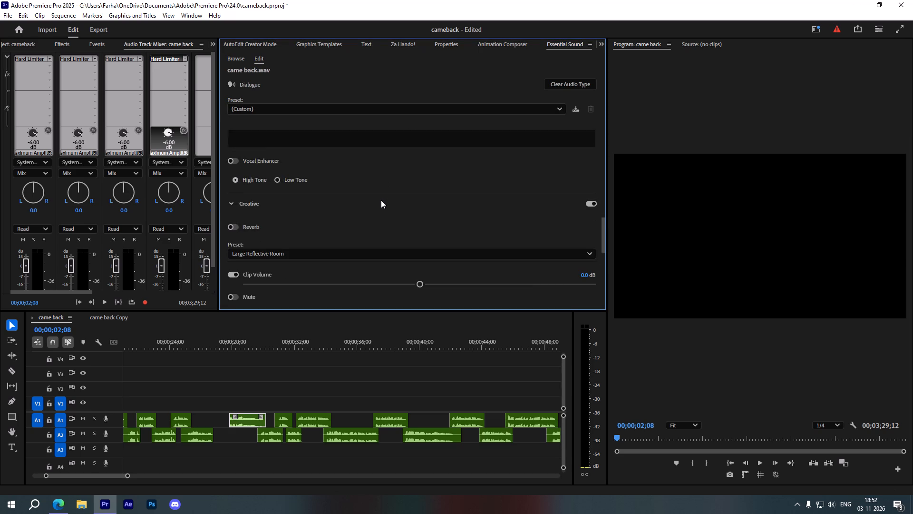
{"action": "scroll", "coordinate": [381, 200], "scroll_direction": "down", "scroll_amount": 19}
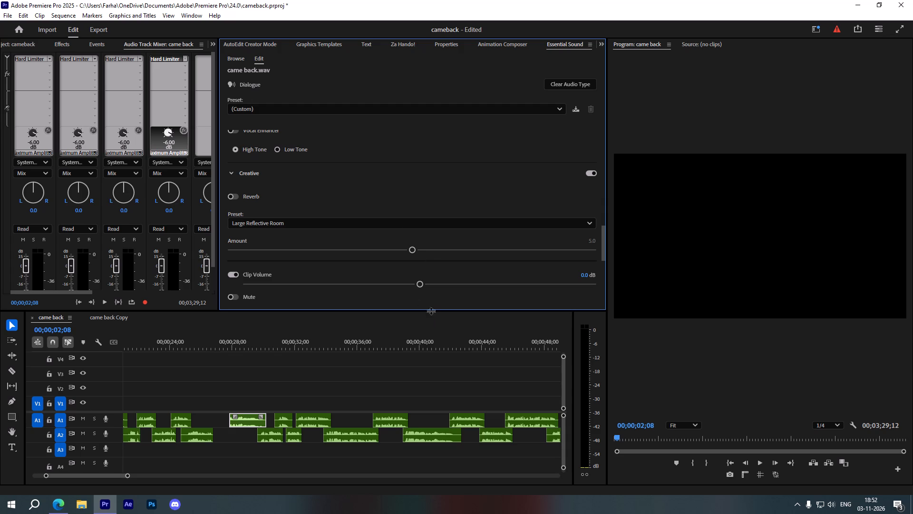
Raise that A1 clip's Clip Volume to 15.0 dB, then place the playhead at 00;00;26;25 with no clip selected.
{"action": "left_click_drag", "start_coordinate": [423, 284], "coordinate": [544, 285]}
{"action": "left_click_drag", "start_coordinate": [544, 285], "coordinate": [594, 291]}
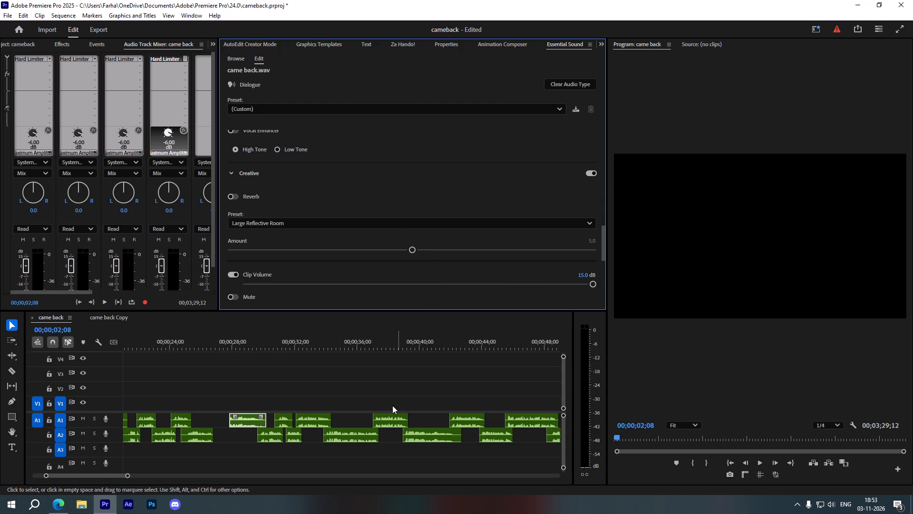
{"action": "left_click", "coordinate": [255, 347]}
{"action": "left_click_drag", "start_coordinate": [235, 340], "coordinate": [214, 347]}
{"action": "left_click", "coordinate": [235, 361]}
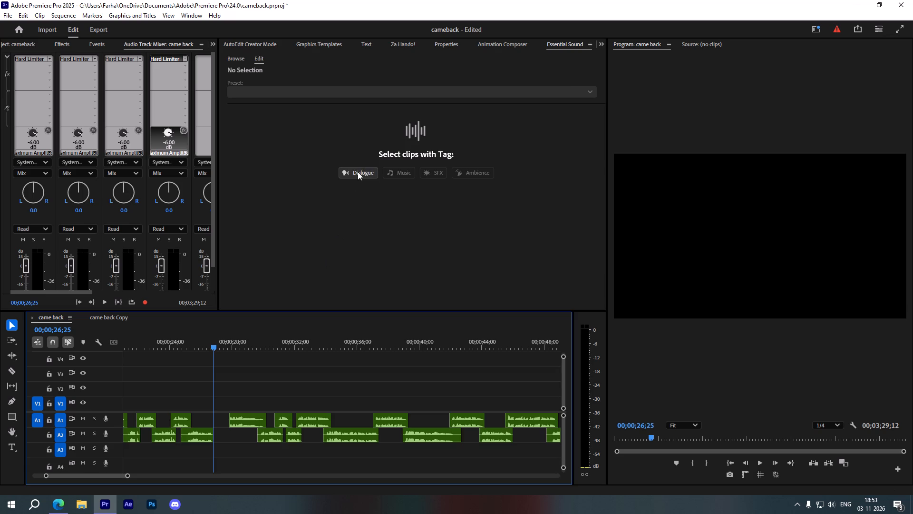
Select all clips tagged Dialogue, raise their Clip Volume to 15.0 dB, and clear the selection.
{"action": "left_click", "coordinate": [358, 172]}
{"action": "left_click_drag", "start_coordinate": [421, 286], "coordinate": [472, 287]}
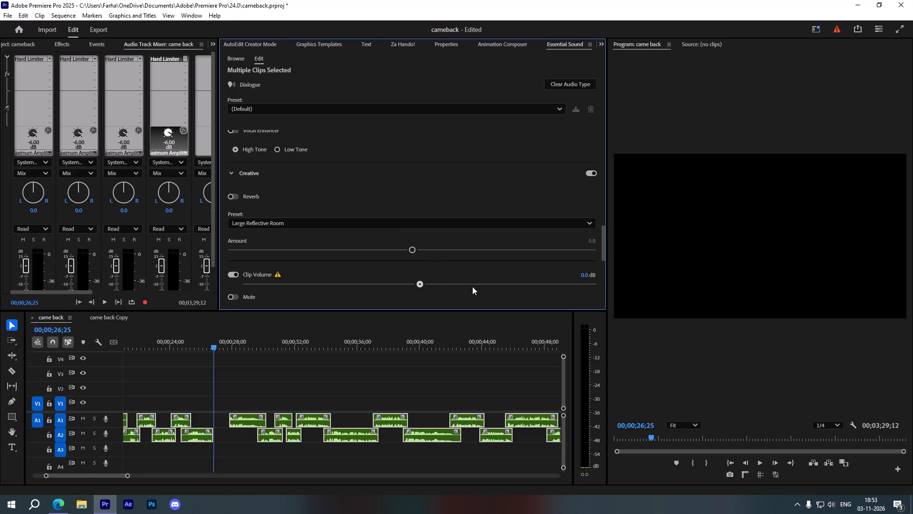
{"action": "left_click_drag", "start_coordinate": [472, 287], "coordinate": [604, 285]}
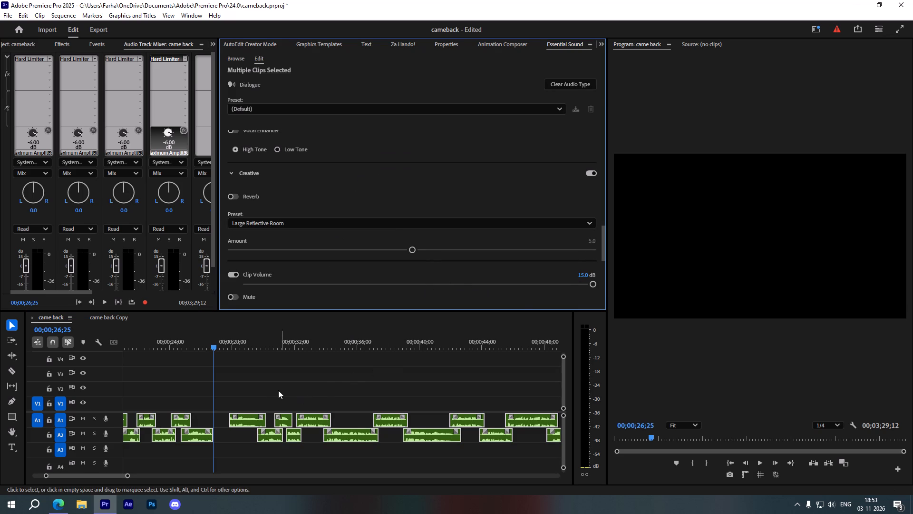
{"action": "left_click", "coordinate": [272, 387]}
Play the sequence from the start, then from about 00;00;12;00, and check the first A1 clip's volume in Effect Controls.
{"action": "left_click_drag", "start_coordinate": [210, 344], "coordinate": [94, 363]}
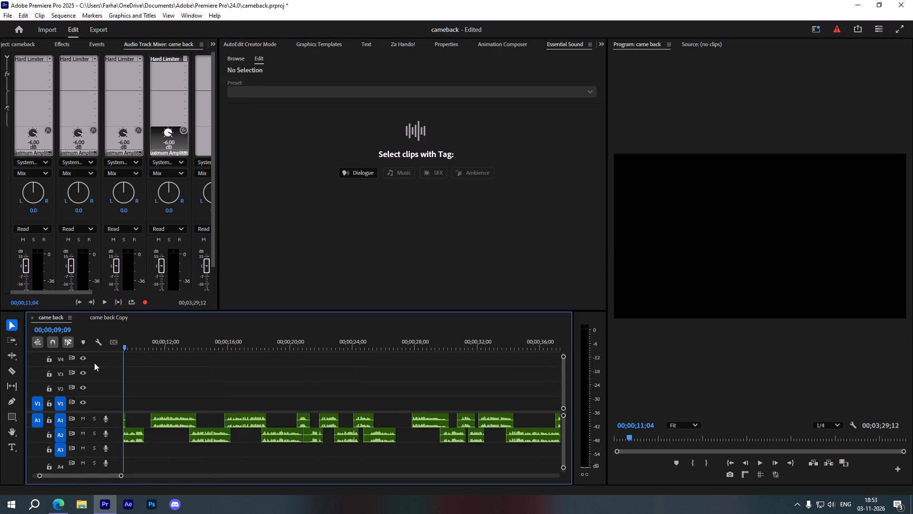
{"action": "left_click_drag", "start_coordinate": [94, 363], "coordinate": [93, 363]}
{"action": "key", "text": "space"}
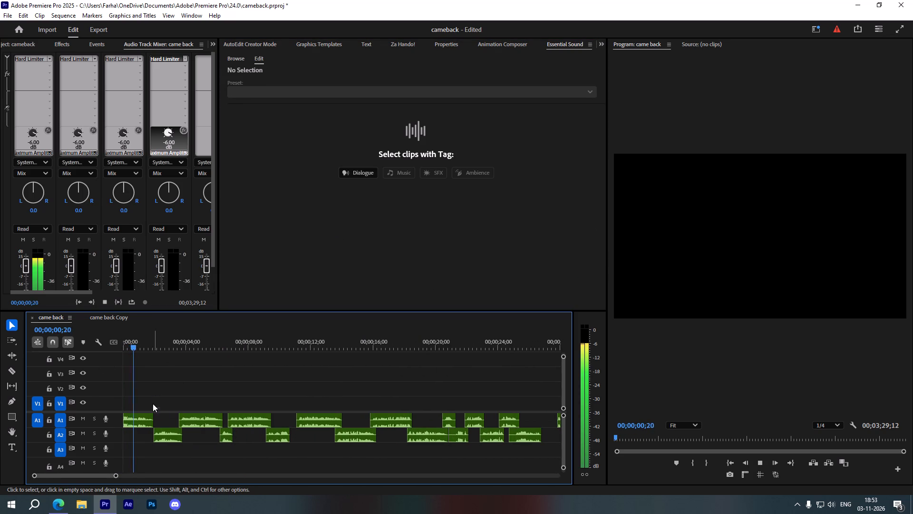
{"action": "left_click", "coordinate": [139, 418]}
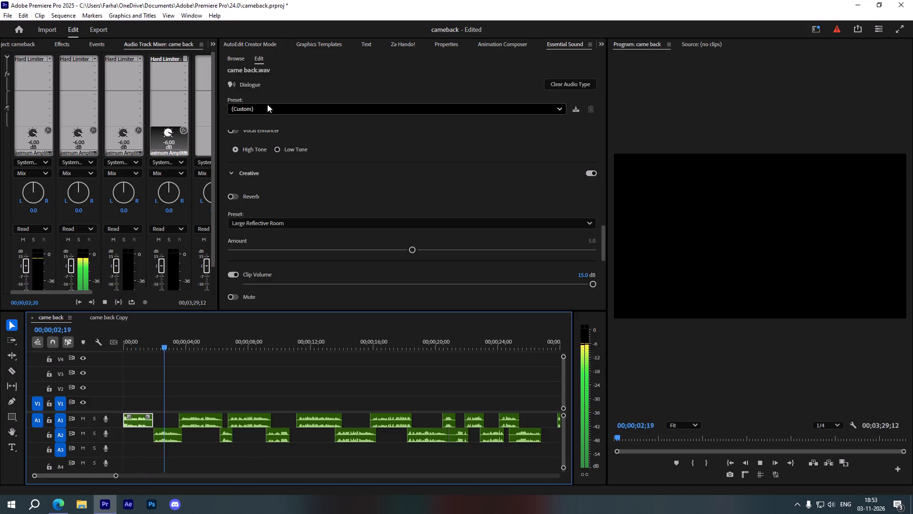
{"action": "scroll", "coordinate": [326, 42], "scroll_direction": "up", "scroll_amount": 8}
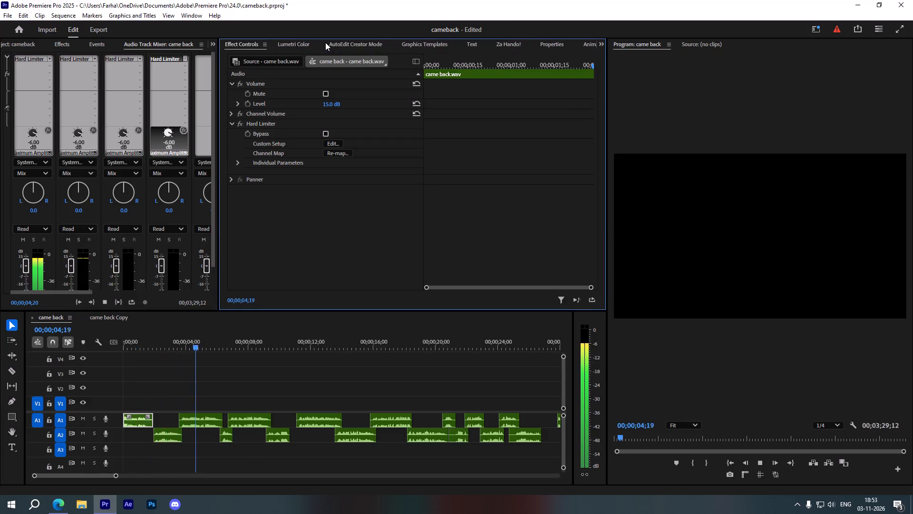
{"action": "scroll", "coordinate": [325, 42], "scroll_direction": "up", "scroll_amount": 5}
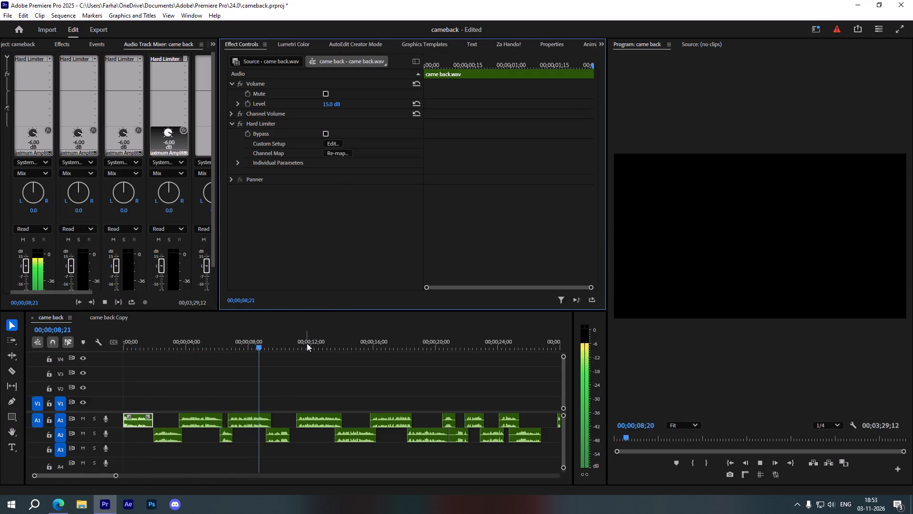
{"action": "left_click", "coordinate": [307, 343]}
{"action": "key", "text": "space"}
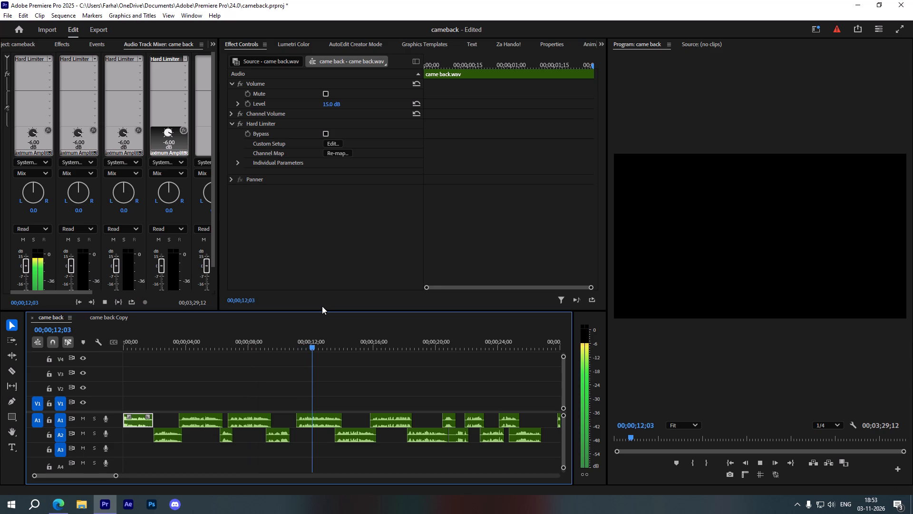
{"action": "scroll", "coordinate": [430, 392], "scroll_direction": "down", "scroll_amount": 7}
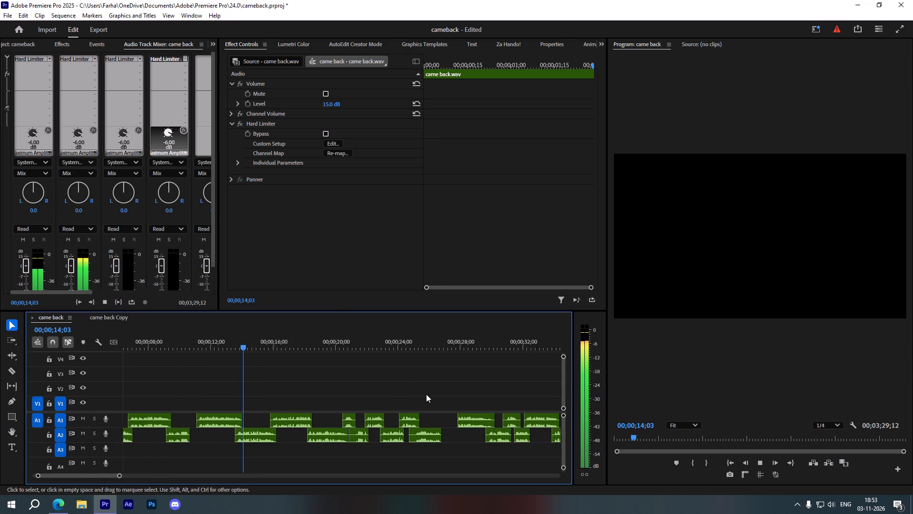
{"action": "scroll", "coordinate": [426, 394], "scroll_direction": "down", "scroll_amount": 4}
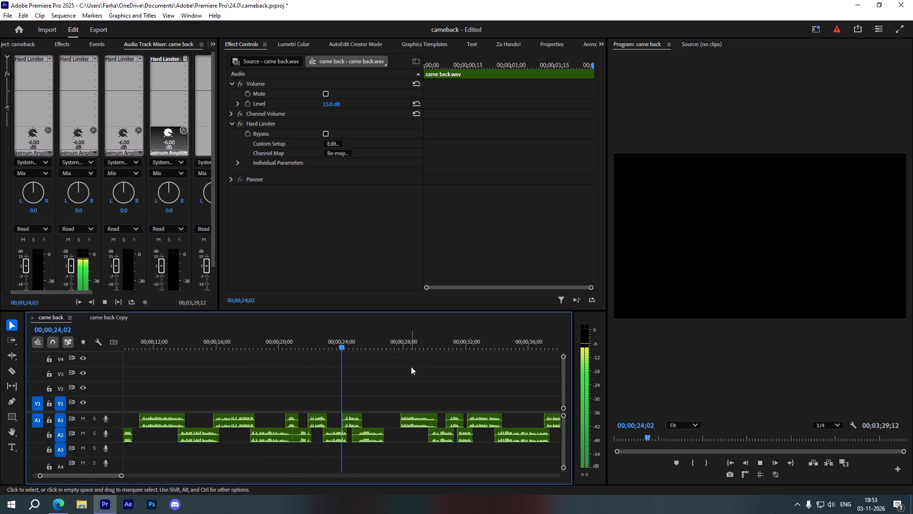
{"action": "key", "text": "space"}
Set the Volume Level of the A2 clip near 00;00;23;15 to 15 dB in Effect Controls.
{"action": "left_click", "coordinate": [331, 432]}
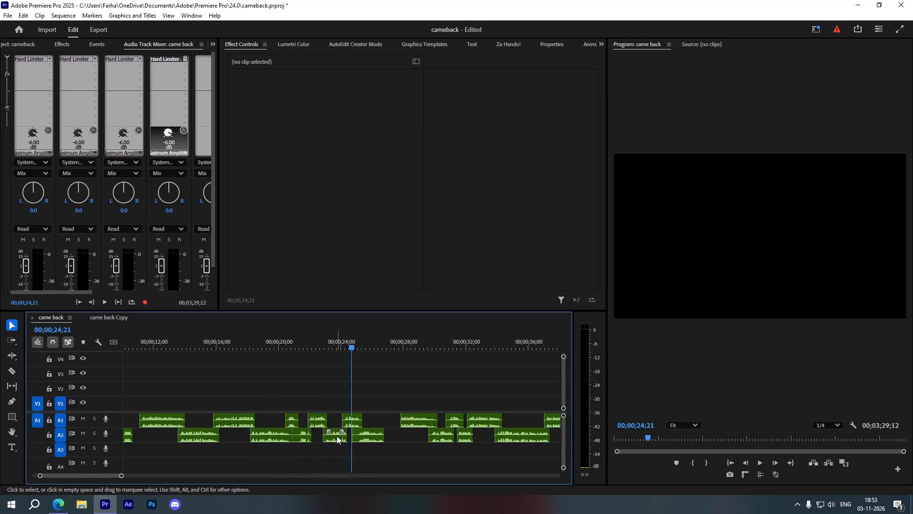
{"action": "left_click", "coordinate": [340, 437]}
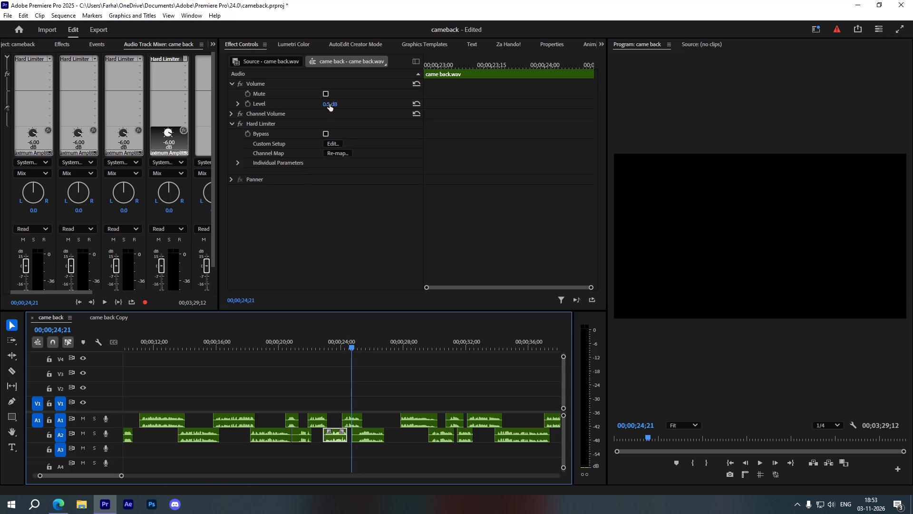
{"action": "left_click", "coordinate": [330, 103]}
{"action": "type", "text": "15"}
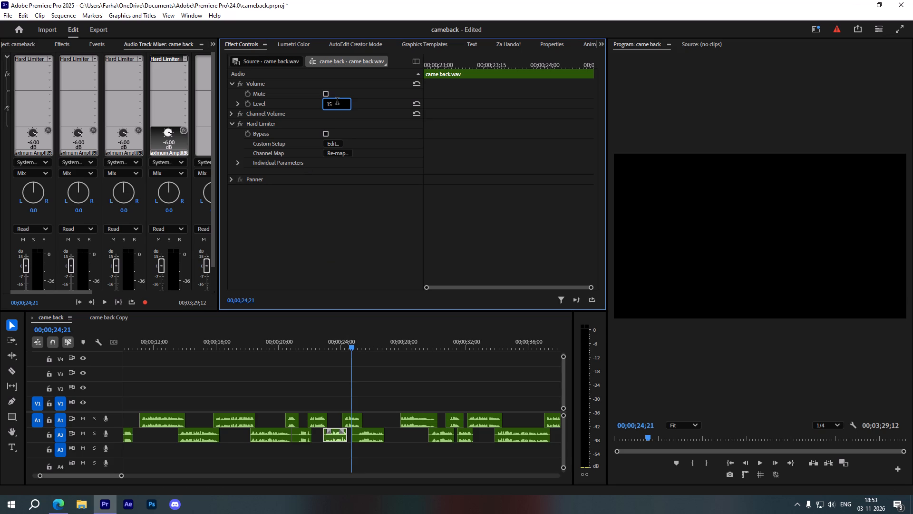
{"action": "scroll", "coordinate": [227, 415], "scroll_direction": "up", "scroll_amount": 4}
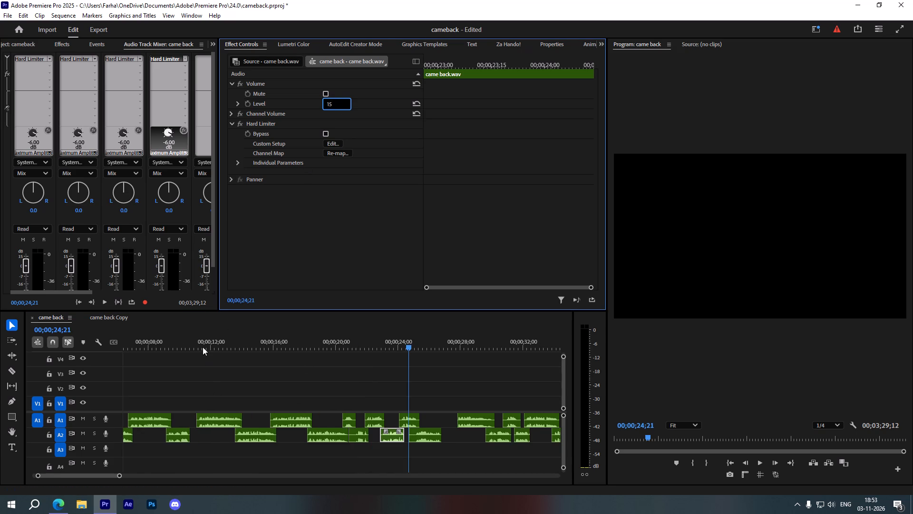
{"action": "left_click", "coordinate": [203, 347]}
Check the Volume Level of the clips from 00;00;11 onward, then set the short A1 clip near 00;00;21;00 to 15 dB.
{"action": "left_click", "coordinate": [216, 426]}
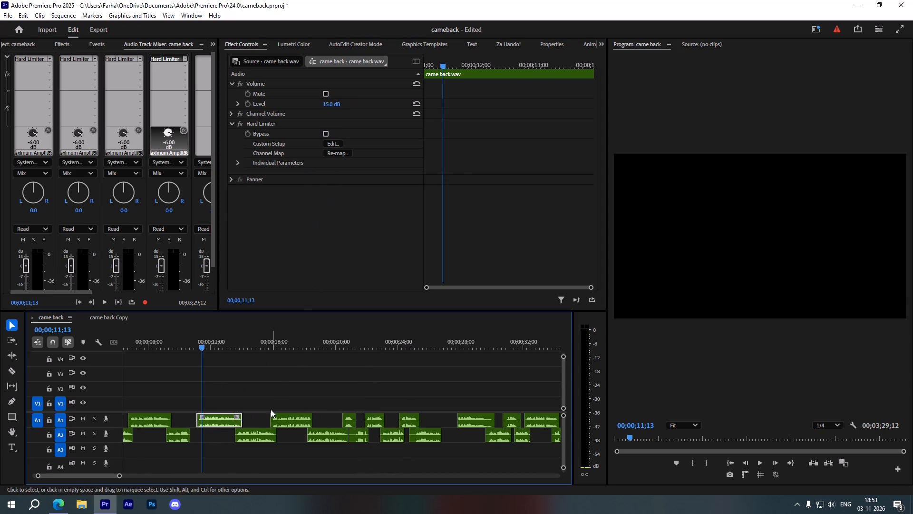
{"action": "left_click", "coordinate": [264, 433]}
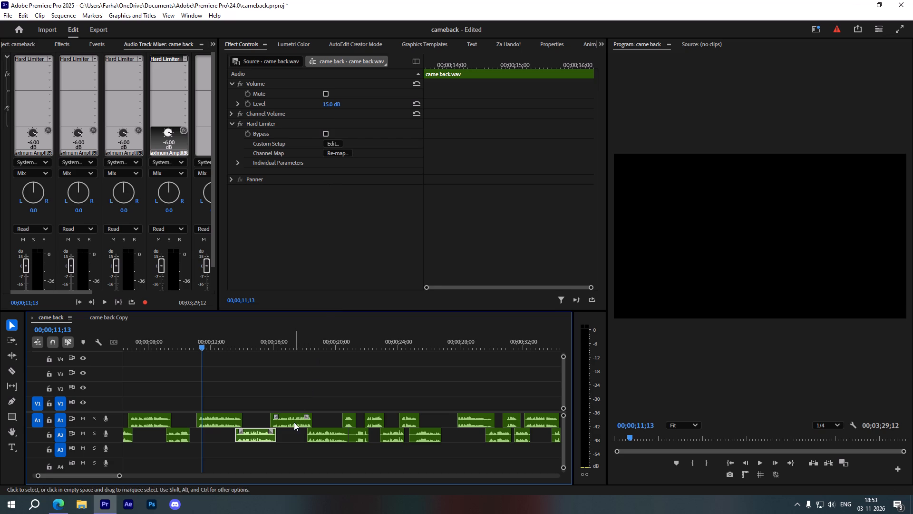
{"action": "left_click", "coordinate": [294, 422]}
{"action": "left_click", "coordinate": [314, 438]}
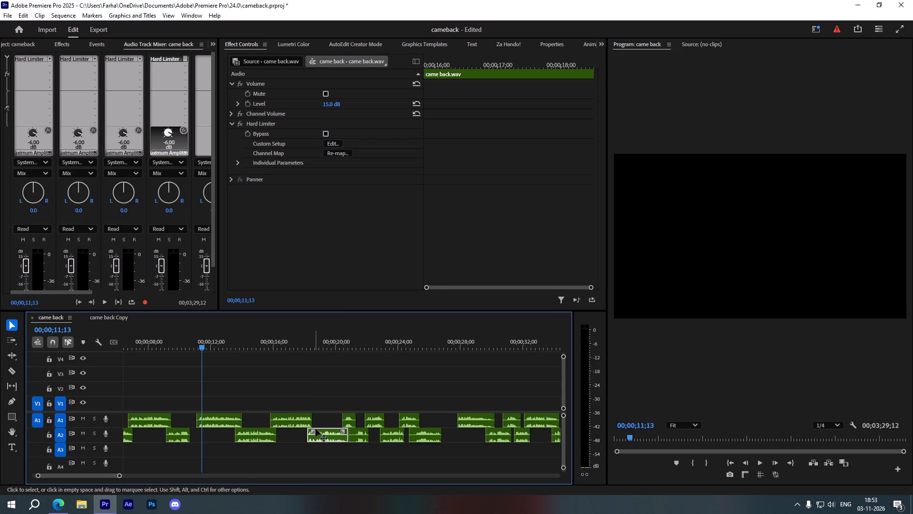
{"action": "left_click", "coordinate": [352, 421]}
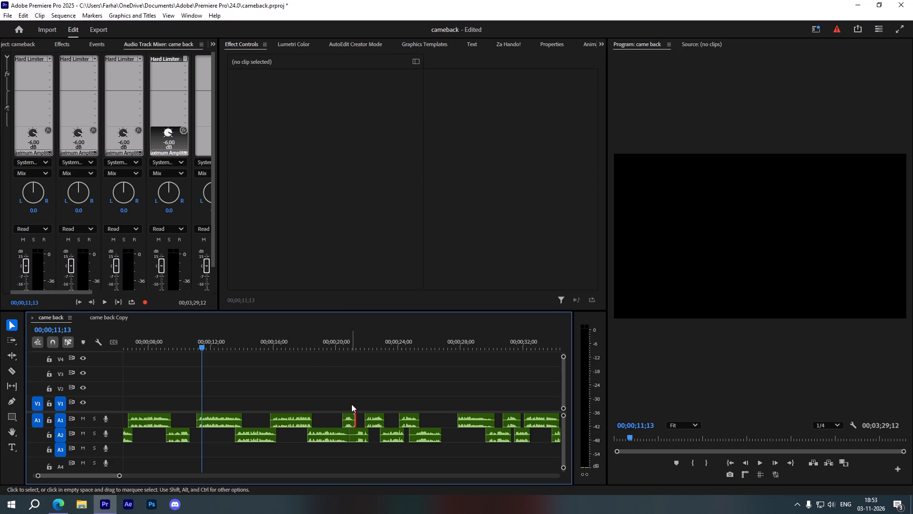
{"action": "left_click", "coordinate": [349, 421]}
{"action": "left_click", "coordinate": [334, 103]}
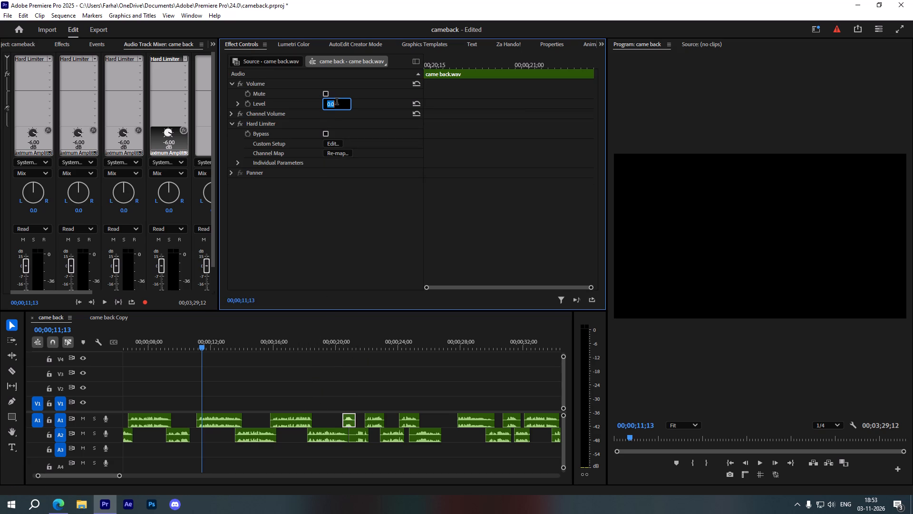
{"action": "type", "text": "15"}
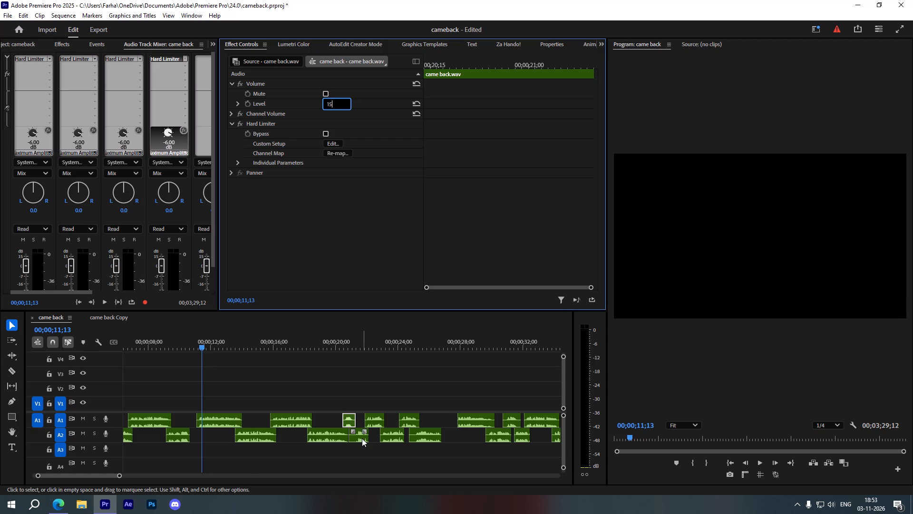
Set the Volume Level of the short A2 clip near 00;00;21;15 to 15 dB in Effect Controls.
{"action": "left_click", "coordinate": [361, 438]}
{"action": "left_click", "coordinate": [336, 105]}
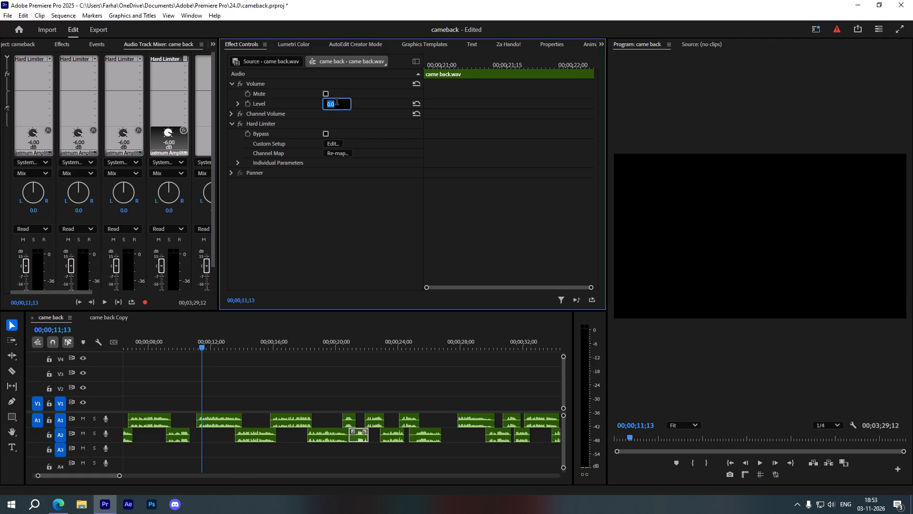
{"action": "type", "text": "15"}
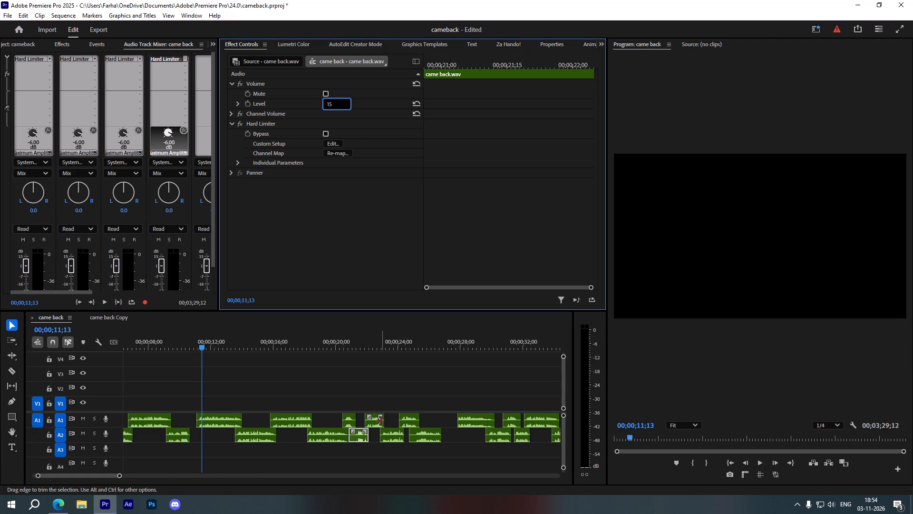
Check the Volume Level of the A1 clip near 00;00;22;15 and survey the remaining clips, up to the A1 run from about 00;01;04;00.
{"action": "left_click", "coordinate": [377, 425]}
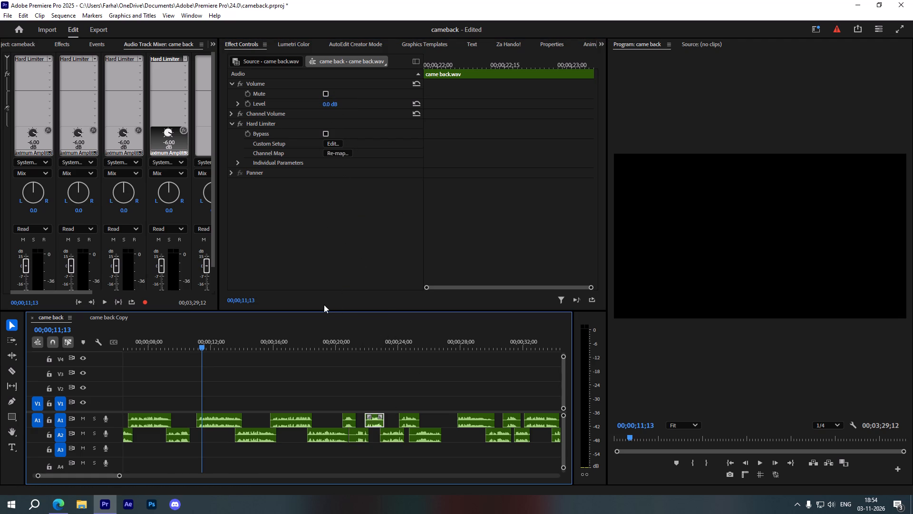
{"action": "scroll", "coordinate": [406, 426], "scroll_direction": "down", "scroll_amount": 10}
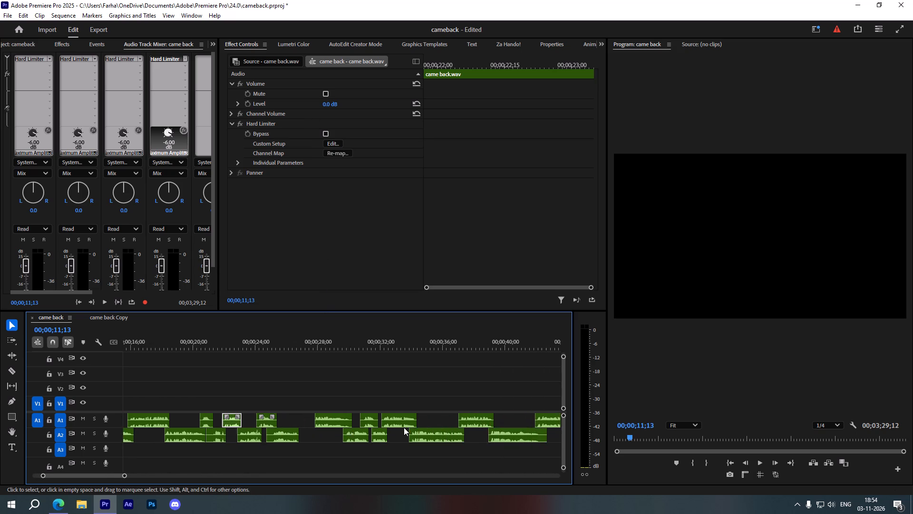
{"action": "scroll", "coordinate": [404, 427], "scroll_direction": "down", "scroll_amount": 18, "text": "alt"}
{"action": "scroll", "coordinate": [403, 427], "scroll_direction": "down", "scroll_amount": 5, "text": "alt"}
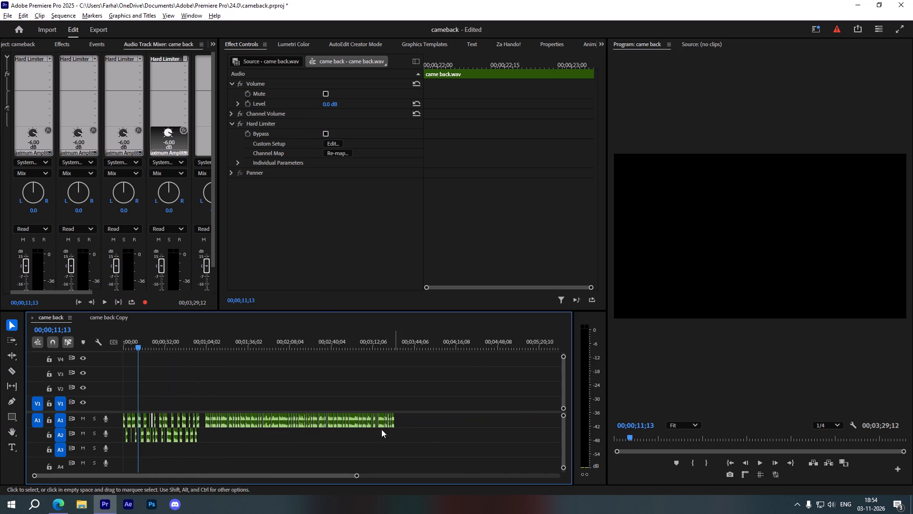
{"action": "left_click", "coordinate": [260, 434]}
{"action": "scroll", "coordinate": [205, 426], "scroll_direction": "up", "scroll_amount": 15, "text": "alt"}
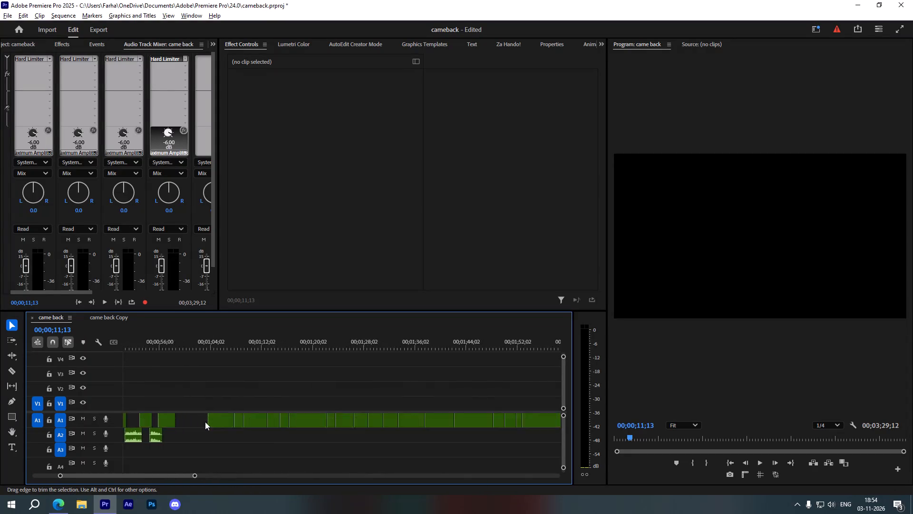
{"action": "scroll", "coordinate": [205, 422], "scroll_direction": "up", "scroll_amount": 16, "text": "alt"}
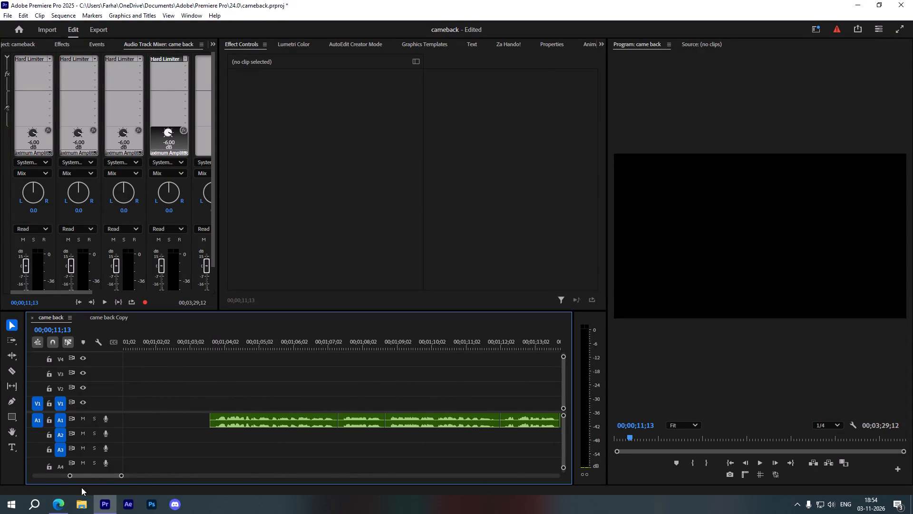
Switch to Edge and search YouTube for "how to level volume in premiere pro after cutting".
{"action": "left_click", "coordinate": [60, 499]}
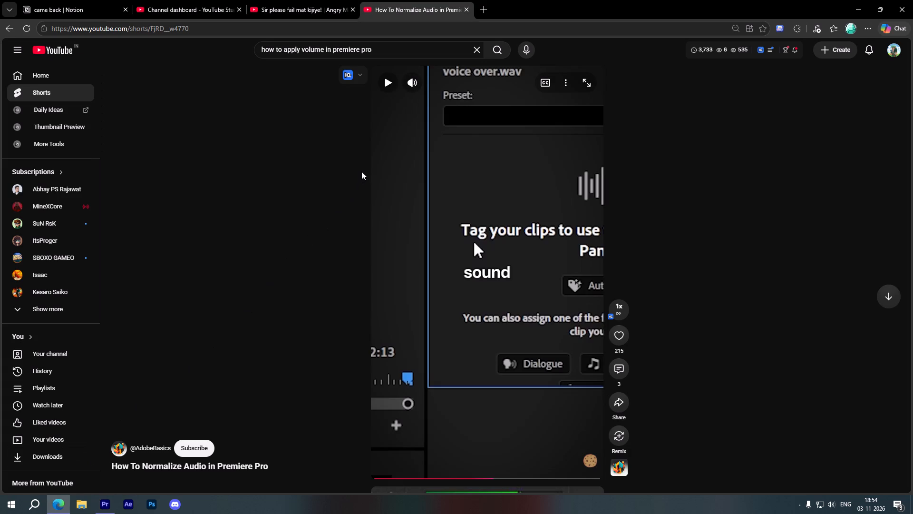
{"action": "left_click", "coordinate": [323, 49]}
{"action": "key", "text": "space"}
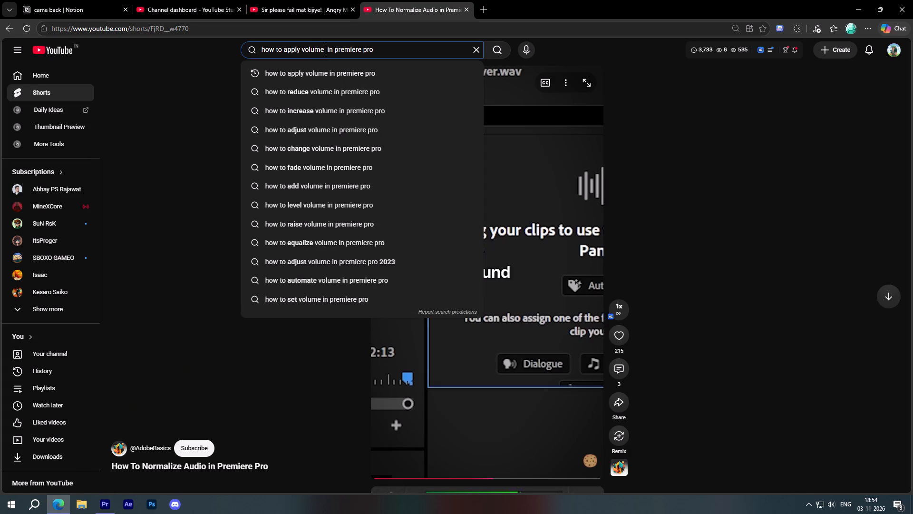
{"action": "type", "text": "level"}
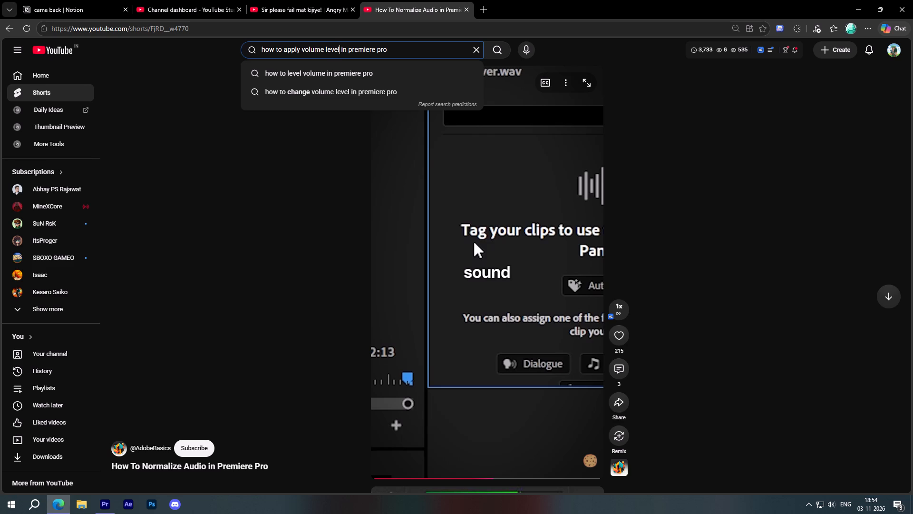
{"action": "key", "text": "Down"}
{"action": "key", "text": "space"}
{"action": "key", "text": "a"}
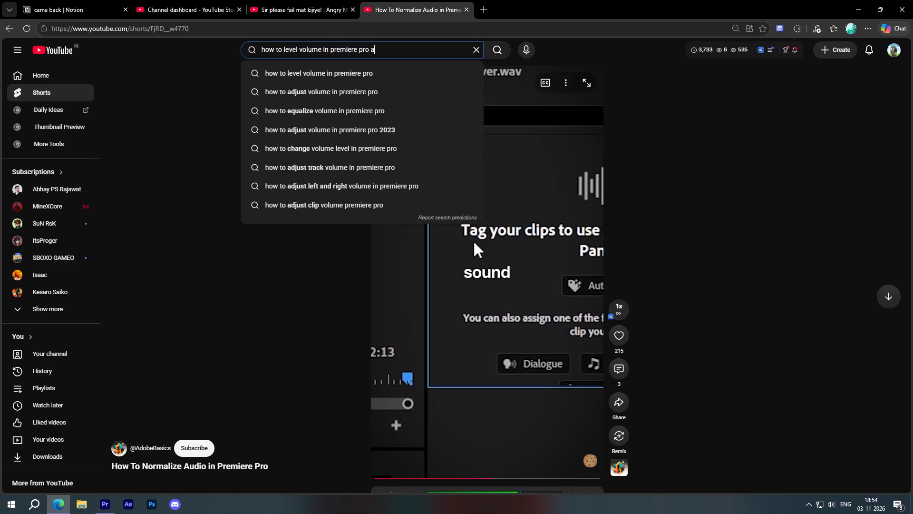
{"action": "type", "text": "fter"}
{"action": "key", "text": "space"}
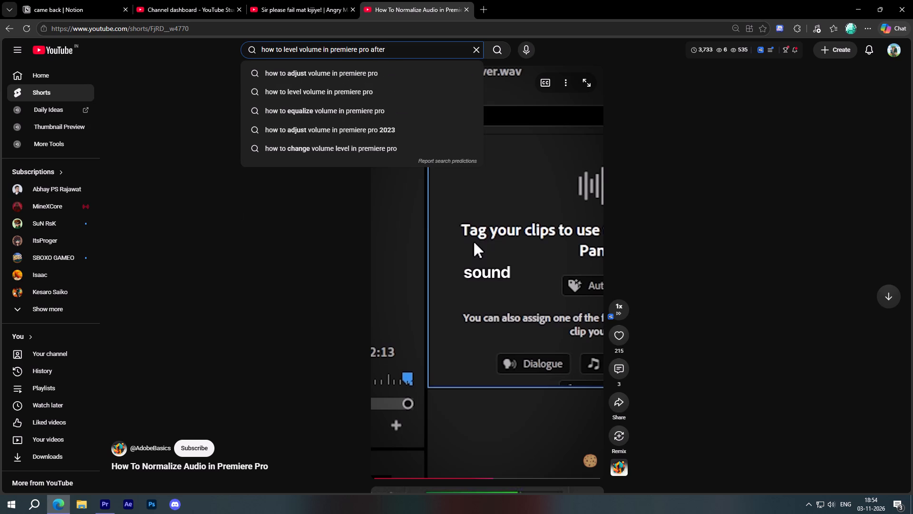
{"action": "key", "text": "c"}
{"action": "type", "text": "ut"}
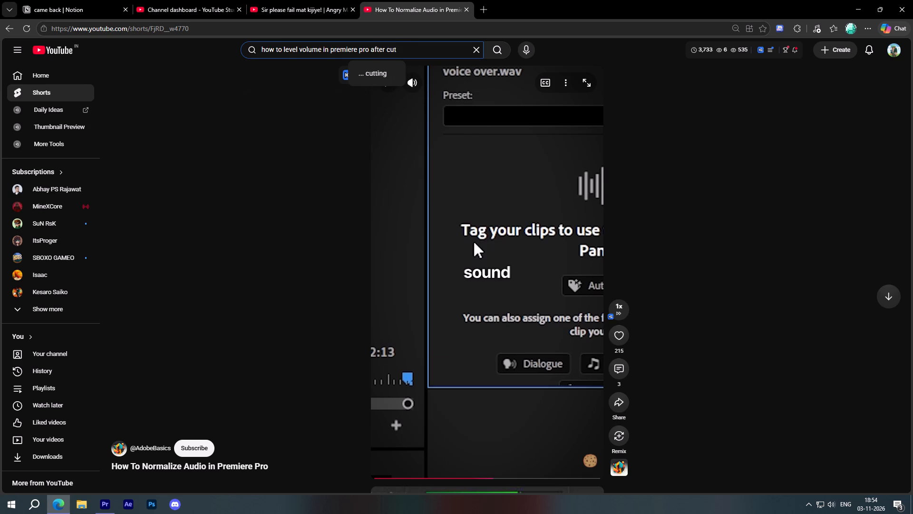
{"action": "key", "text": "Down"}
{"action": "key", "text": "Return"}
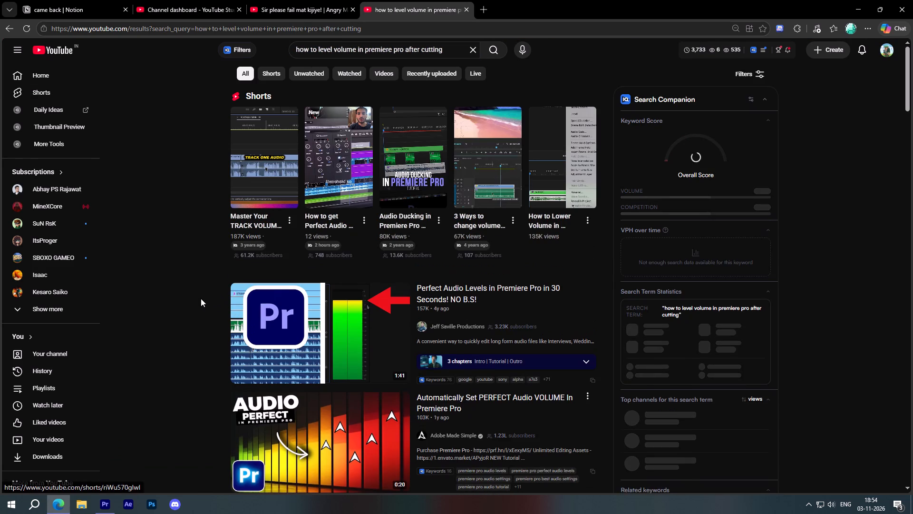
Open the Short "Master Your TRACK VOLUME with THIS TRICK!" from the results, watch it, and pause it.
{"action": "scroll", "coordinate": [201, 298], "scroll_direction": "down", "scroll_amount": 1}
{"action": "scroll", "coordinate": [201, 298], "scroll_direction": "up", "scroll_amount": 2}
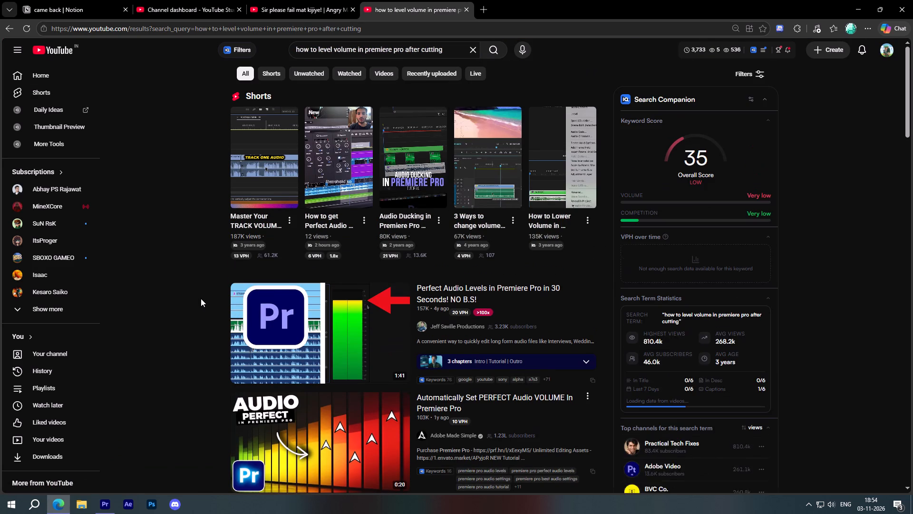
{"action": "left_click", "coordinate": [258, 159]}
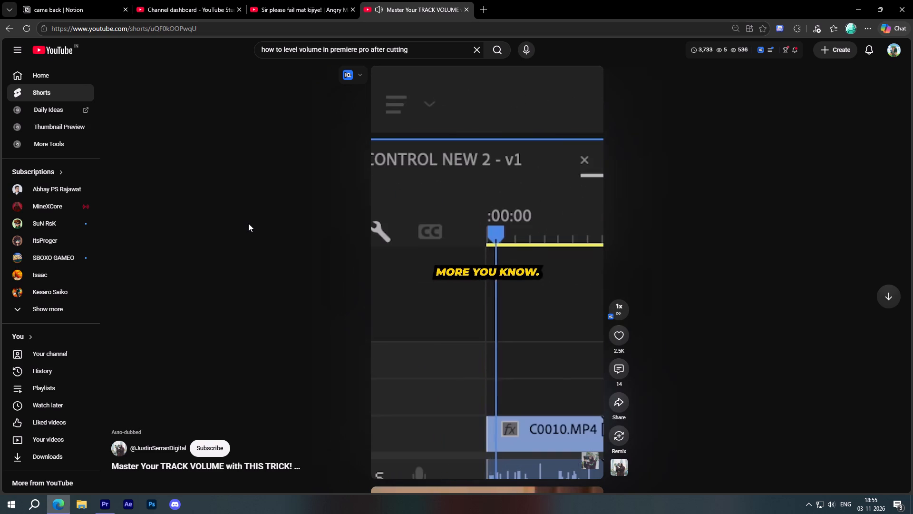
{"action": "left_click", "coordinate": [502, 278]}
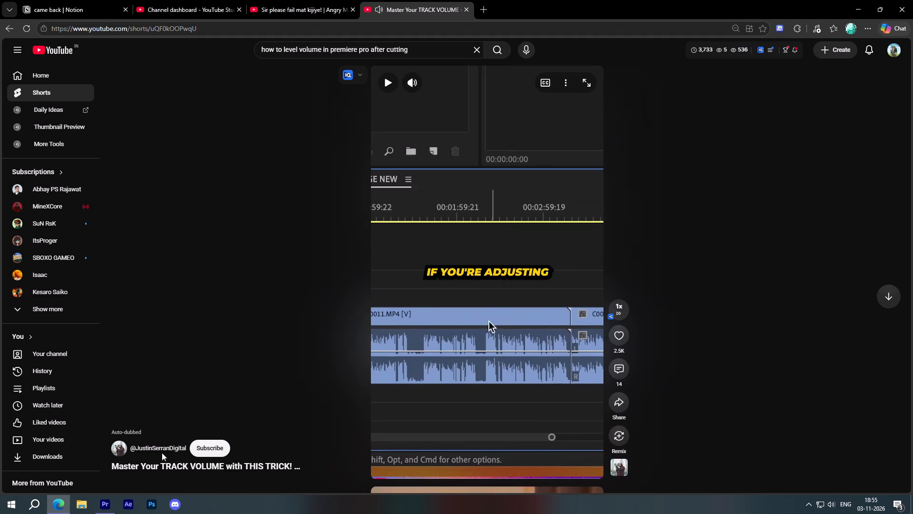
Return to Premiere Pro, make the A1 track taller, and open its keyframe display options.
{"action": "left_click", "coordinate": [107, 509]}
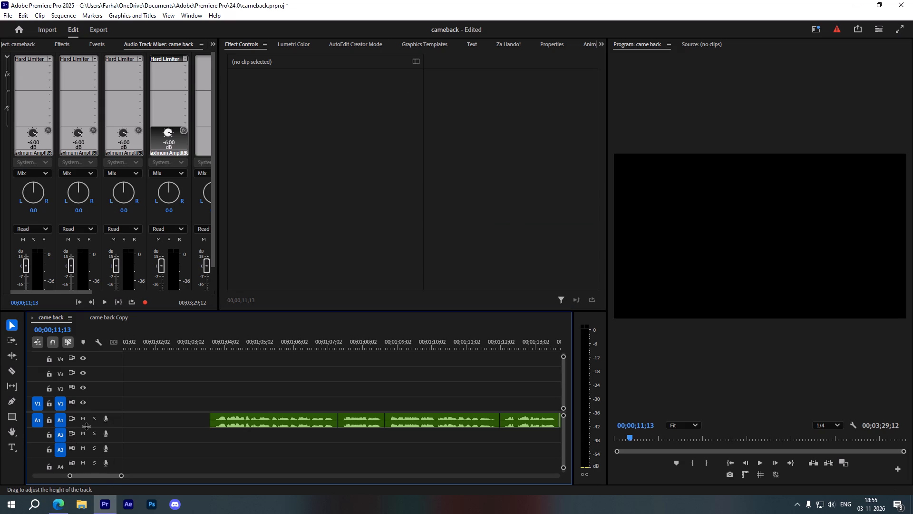
{"action": "left_click_drag", "start_coordinate": [87, 426], "coordinate": [83, 447]}
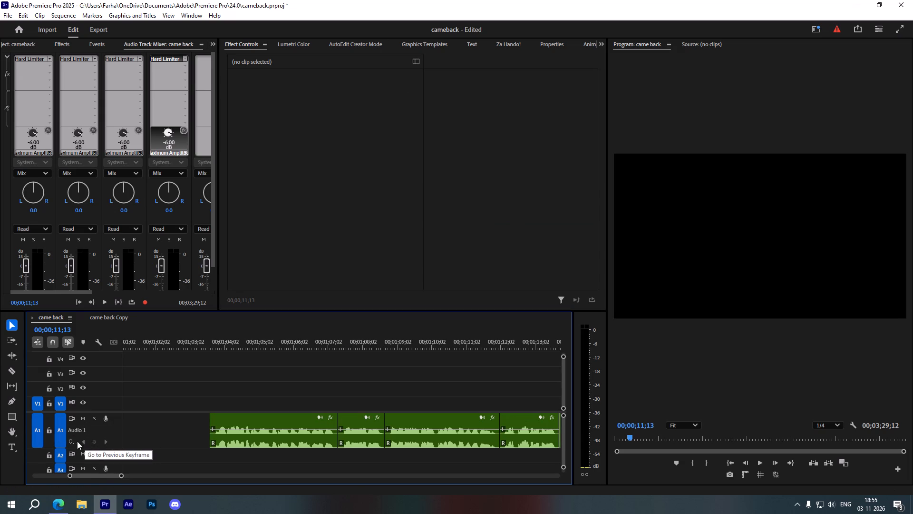
{"action": "left_click", "coordinate": [71, 442]}
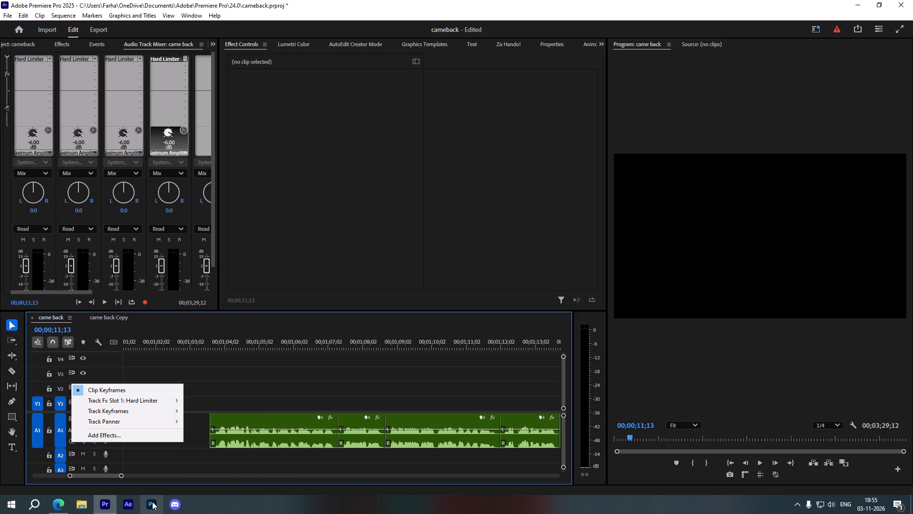
Return to the Short in Edge, watch how to set a track's keyframe display, and pause at Track Keyframes.
{"action": "left_click", "coordinate": [60, 504]}
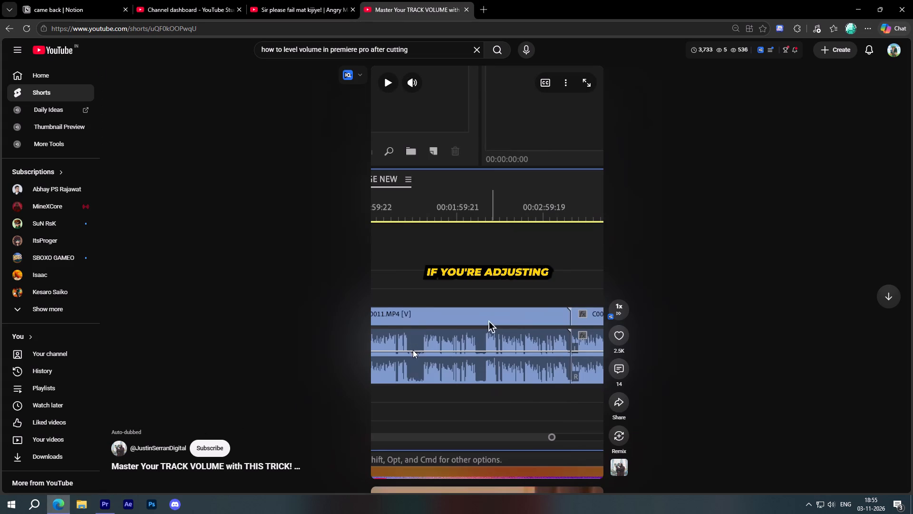
{"action": "left_click", "coordinate": [434, 329]}
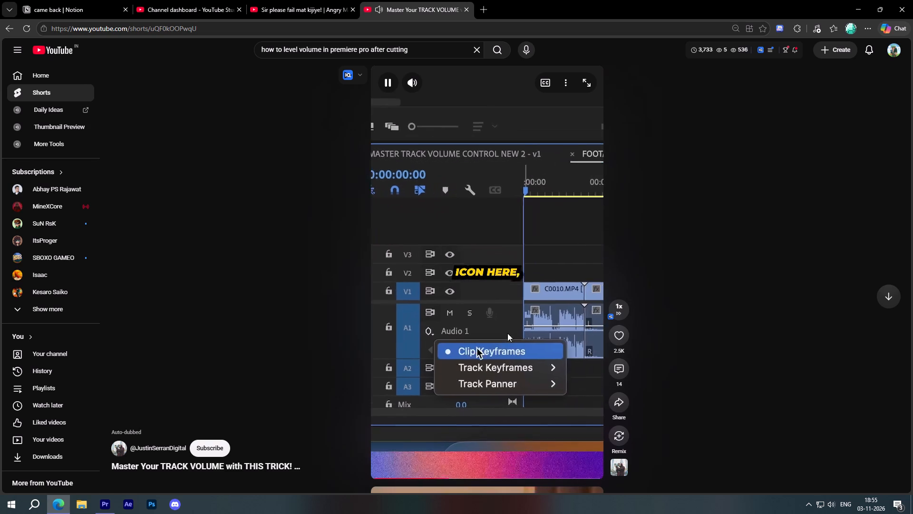
{"action": "left_click", "coordinate": [503, 326]}
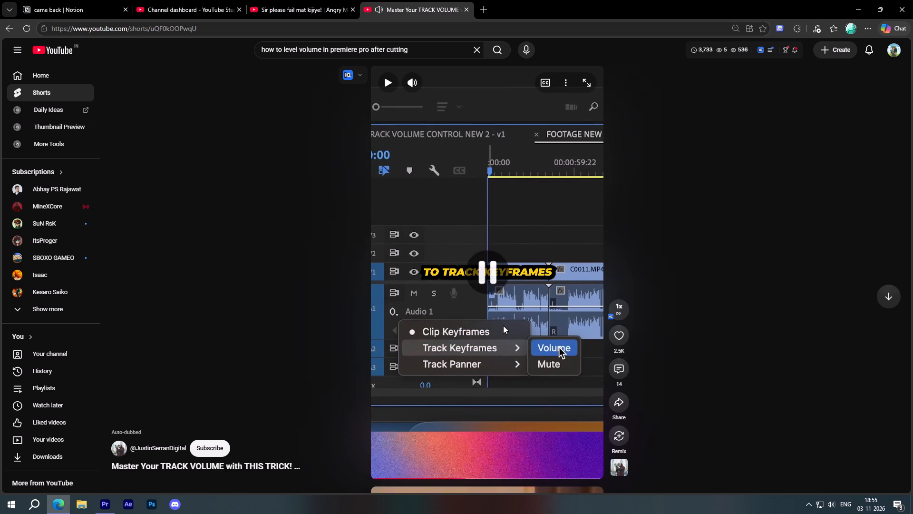
In Premiere Pro, switch the A1 track's keyframe display to Track Keyframes: Volume.
{"action": "left_click", "coordinate": [112, 499]}
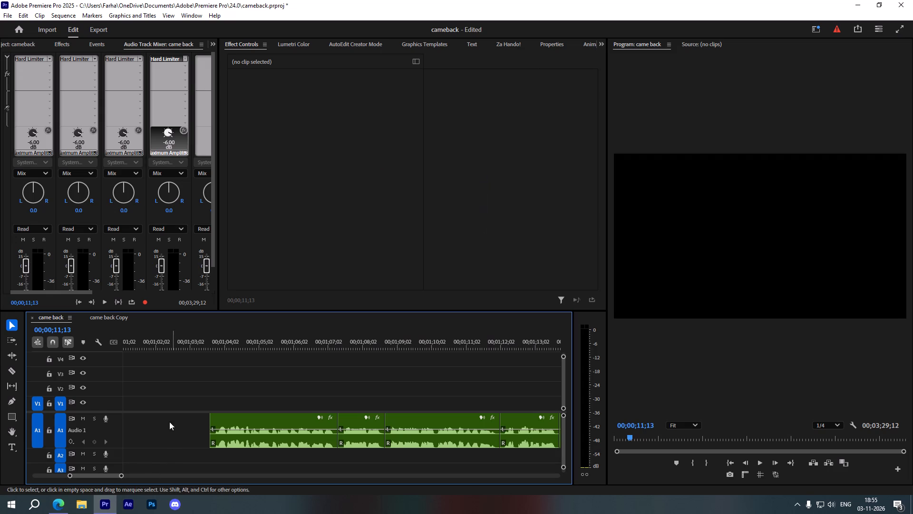
{"action": "left_click", "coordinate": [71, 442]}
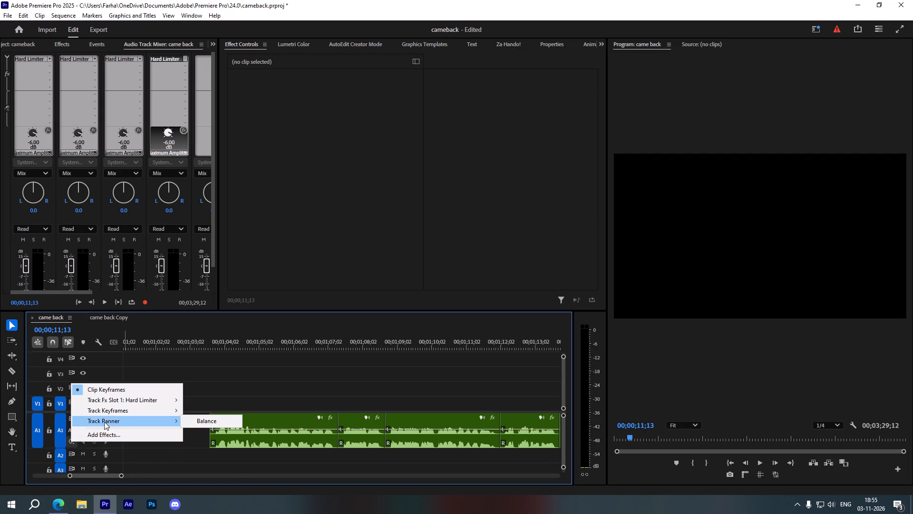
{"action": "left_click", "coordinate": [201, 409]}
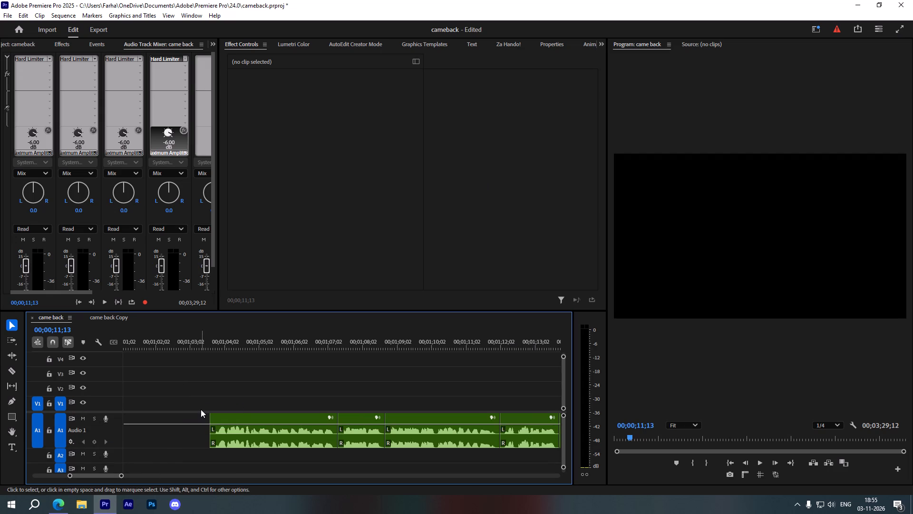
Raise the A1 track's volume line to +15.0 dB.
{"action": "left_click_drag", "start_coordinate": [242, 424], "coordinate": [242, 423]}
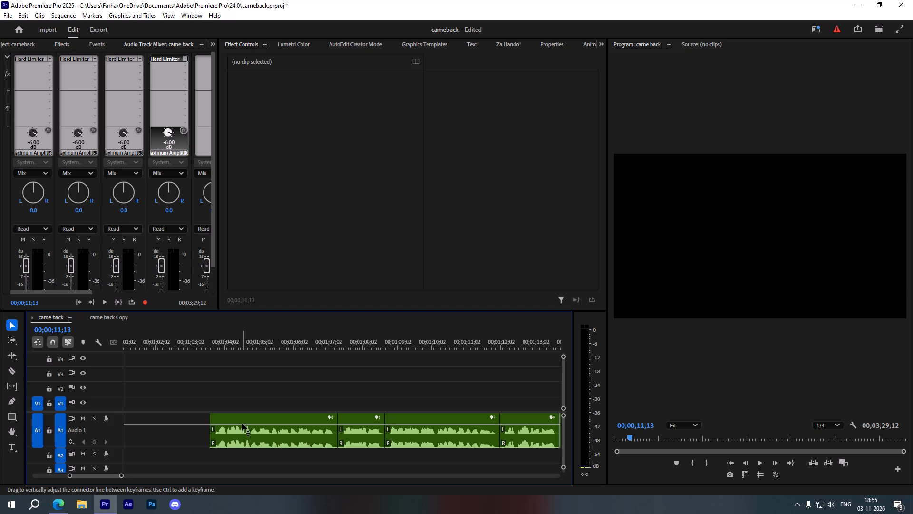
{"action": "left_click_drag", "start_coordinate": [242, 423], "coordinate": [240, 410]}
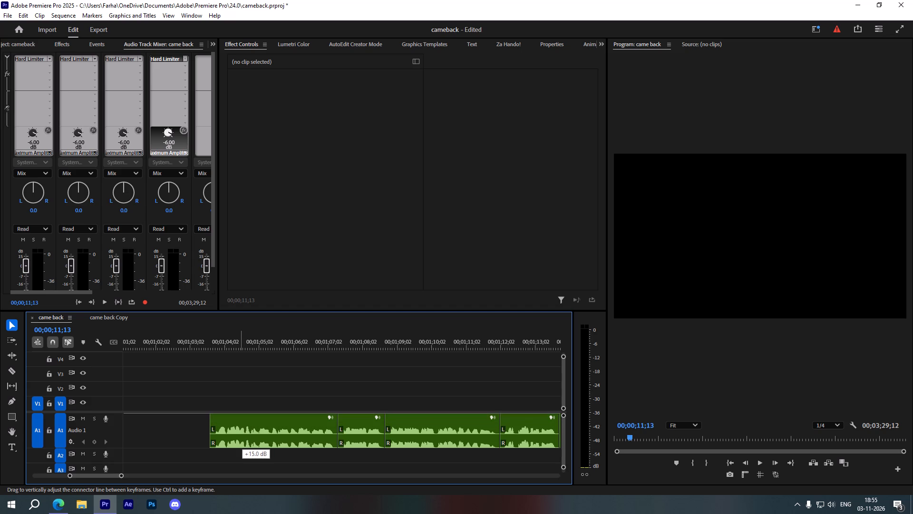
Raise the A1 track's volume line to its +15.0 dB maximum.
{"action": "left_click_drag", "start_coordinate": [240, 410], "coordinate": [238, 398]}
Reduce the height of the A1 track and expand the A2 track until its keyframe controls are accessible.
{"action": "scroll", "coordinate": [253, 423], "scroll_direction": "down", "scroll_amount": 5}
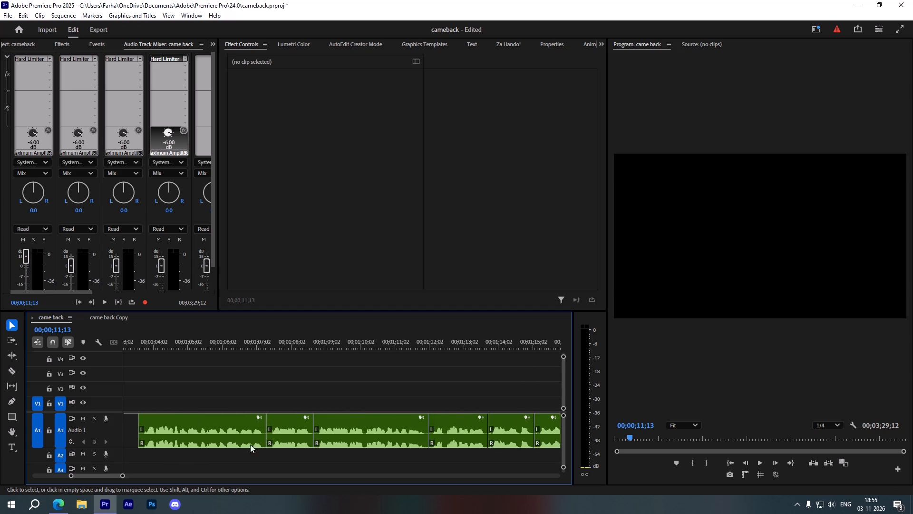
{"action": "scroll", "coordinate": [244, 456], "scroll_direction": "down", "scroll_amount": 4}
{"action": "scroll", "coordinate": [244, 456], "scroll_direction": "down", "scroll_amount": 16, "text": "alt"}
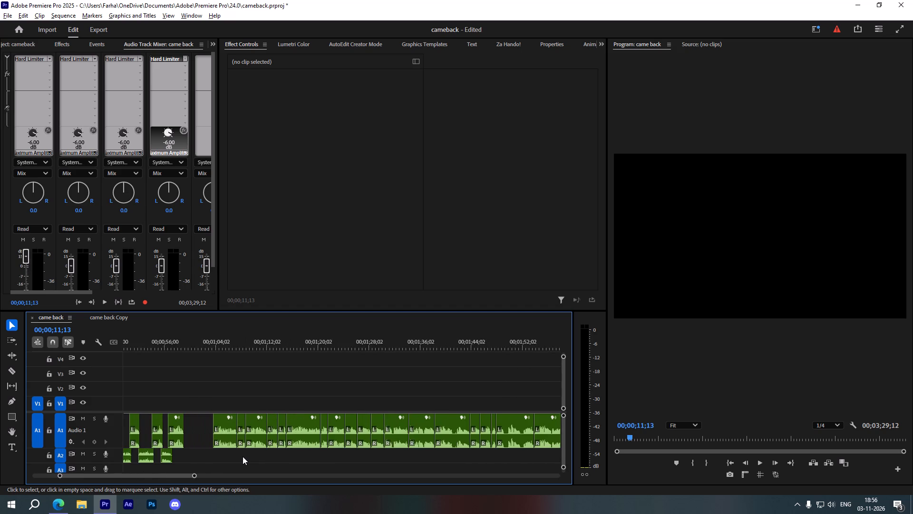
{"action": "scroll", "coordinate": [243, 456], "scroll_direction": "down", "scroll_amount": 4, "text": "alt"}
{"action": "scroll", "coordinate": [215, 455], "scroll_direction": "up", "scroll_amount": 15}
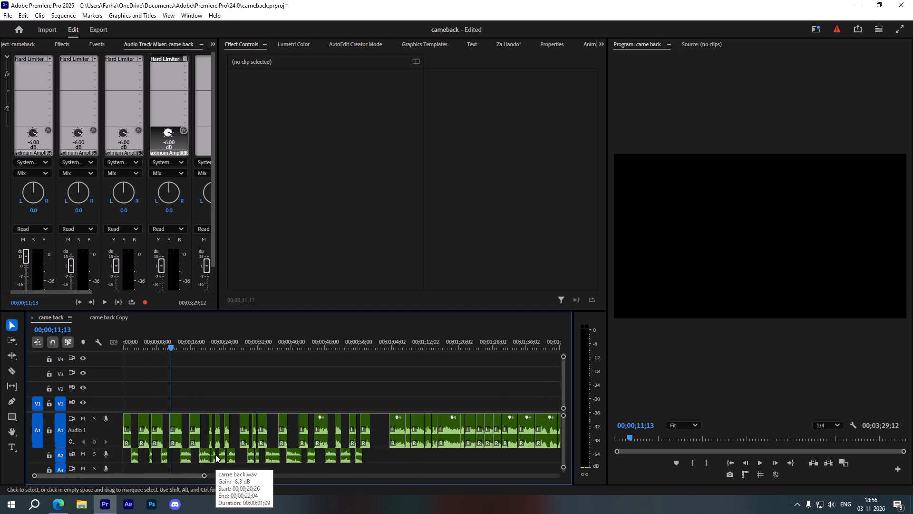
{"action": "scroll", "coordinate": [215, 455], "scroll_direction": "up", "scroll_amount": 4}
{"action": "scroll", "coordinate": [181, 449], "scroll_direction": "up", "scroll_amount": 5, "text": "alt"}
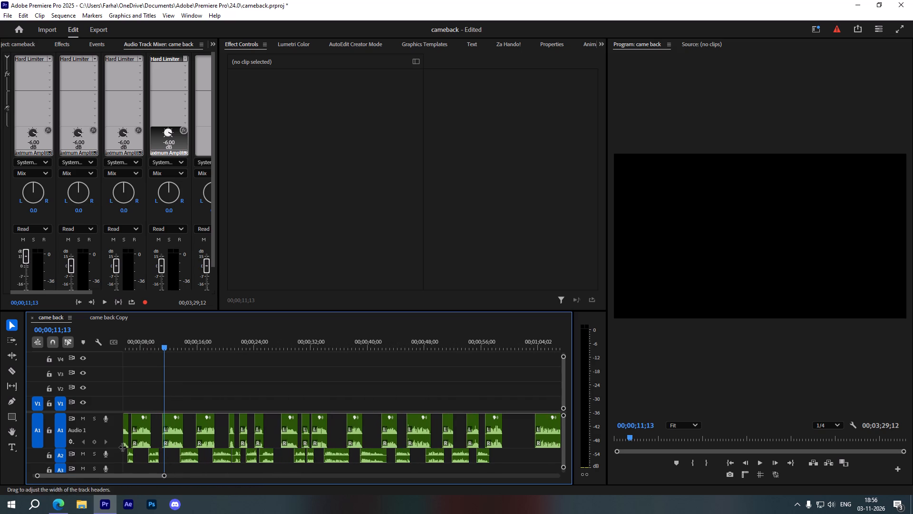
{"action": "scroll", "coordinate": [117, 435], "scroll_direction": "down", "scroll_amount": 2, "text": "alt"}
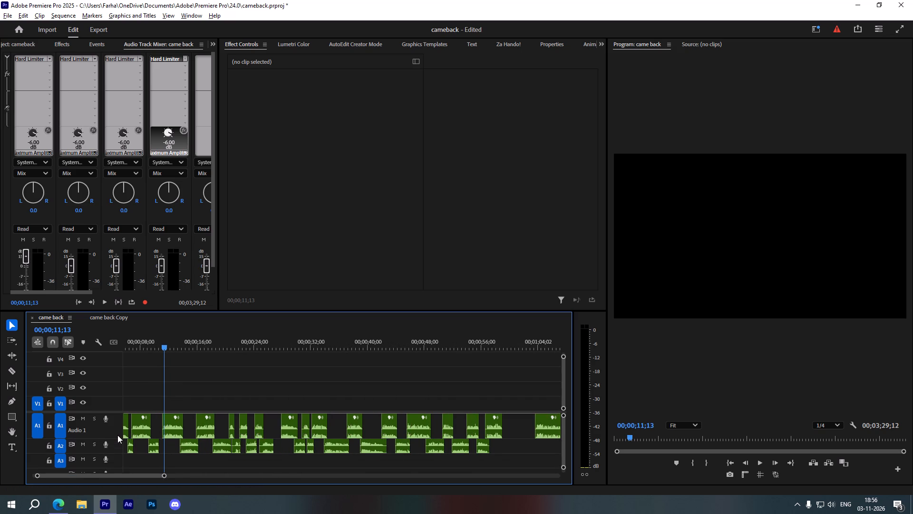
{"action": "scroll", "coordinate": [118, 428], "scroll_direction": "down", "scroll_amount": 3, "text": "alt"}
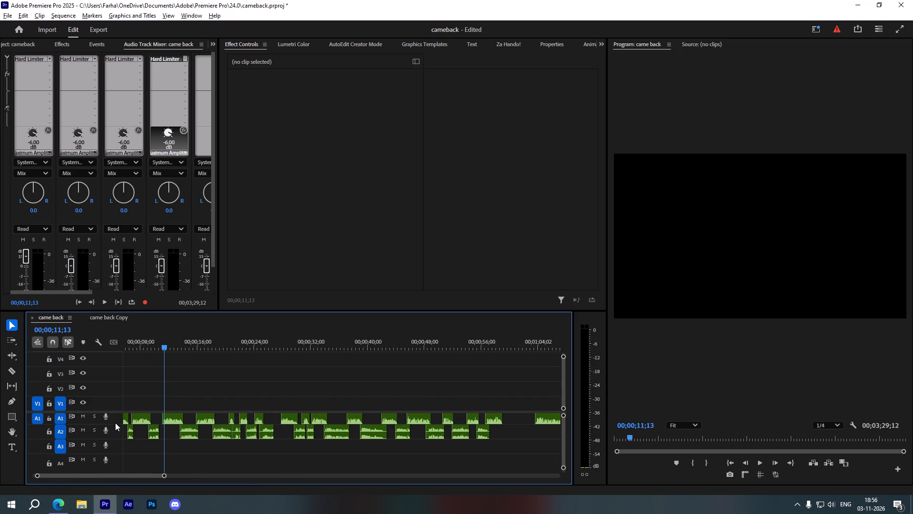
{"action": "scroll", "coordinate": [116, 444], "scroll_direction": "up", "scroll_amount": 4, "text": "ctrl"}
{"action": "scroll", "coordinate": [115, 422], "scroll_direction": "up", "scroll_amount": 1, "text": "alt"}
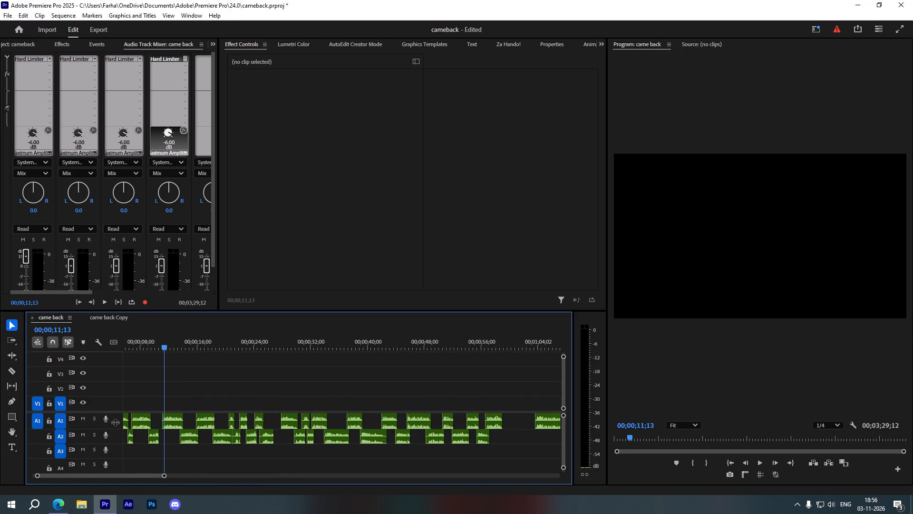
{"action": "scroll", "coordinate": [114, 438], "scroll_direction": "up", "scroll_amount": 3, "text": "alt"}
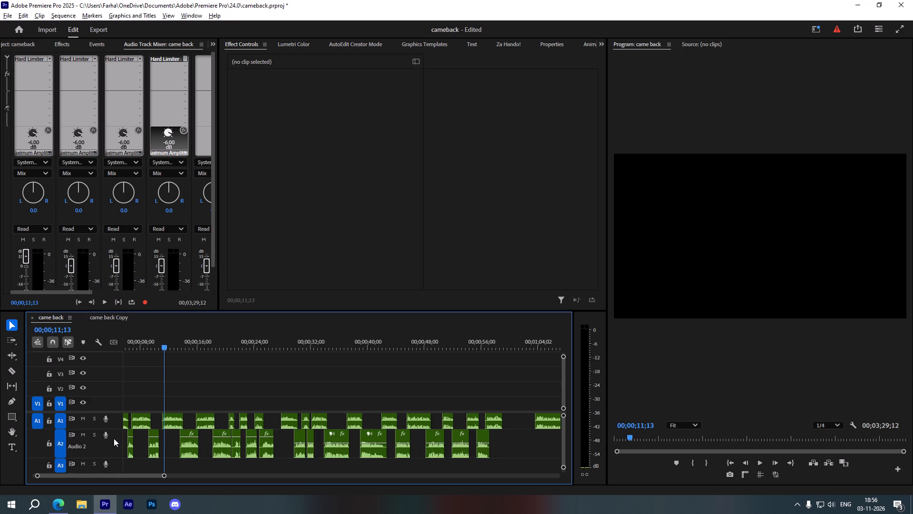
{"action": "scroll", "coordinate": [114, 438], "scroll_direction": "up", "scroll_amount": 4, "text": "alt"}
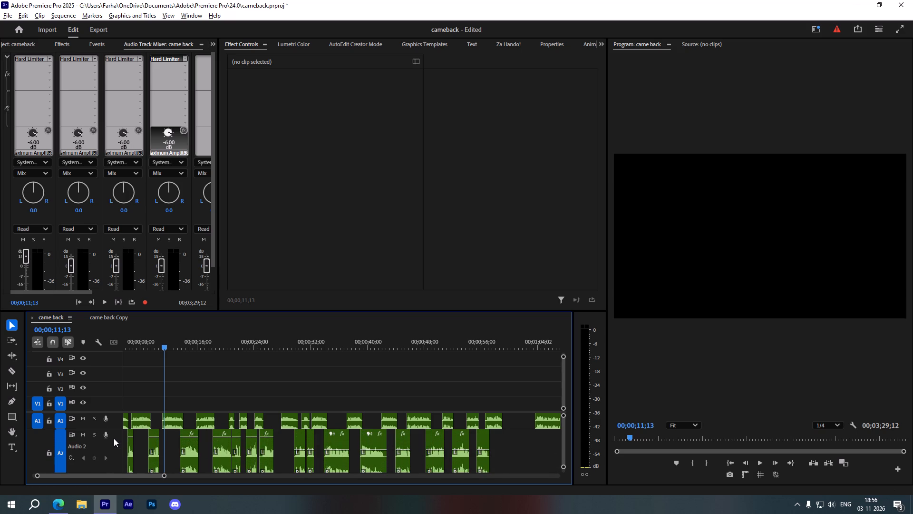
Switch the A2 track's keyframe display to Track Keyframes: Volume and raise its volume line to the maximum.
{"action": "left_click", "coordinate": [68, 456]}
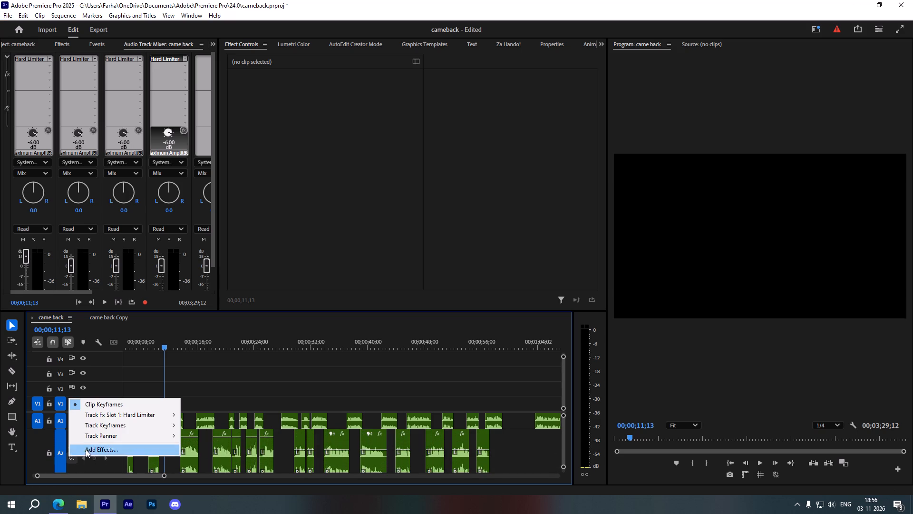
{"action": "left_click", "coordinate": [192, 425]}
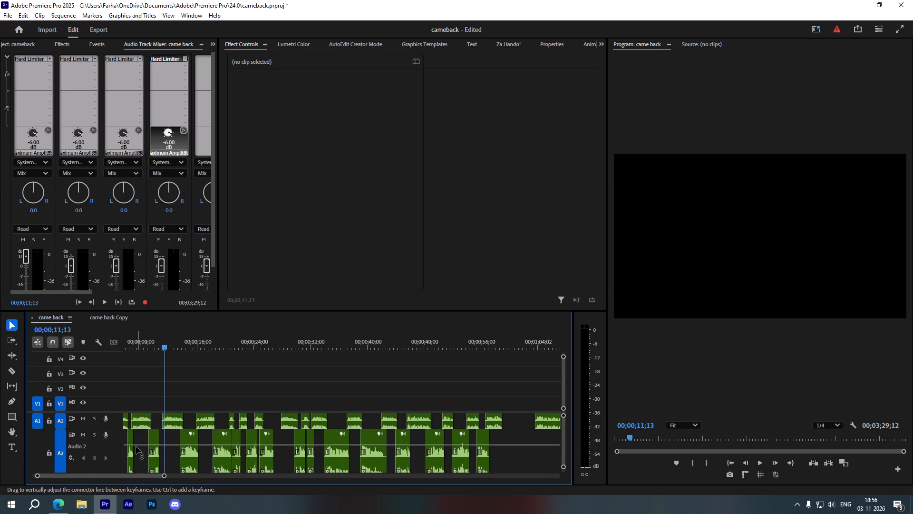
{"action": "left_click_drag", "start_coordinate": [137, 444], "coordinate": [145, 420]}
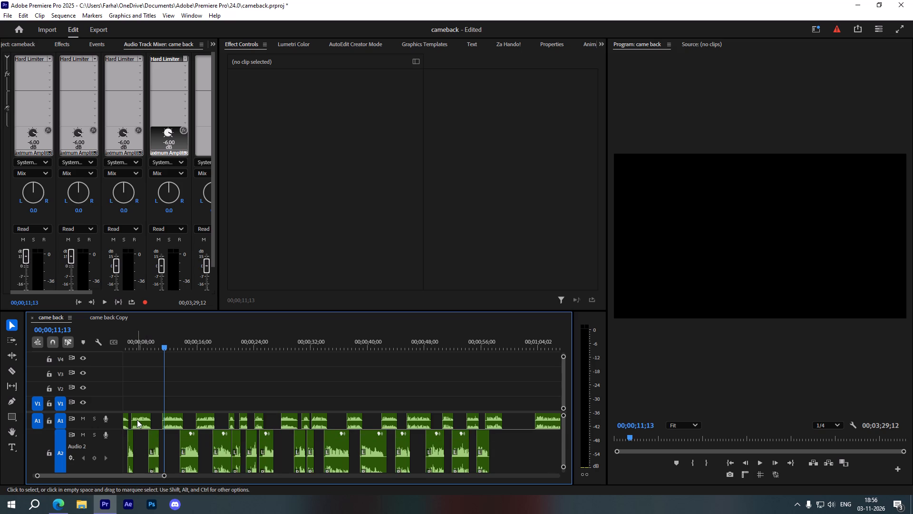
Reduce the A2 track's height to match the compact A1 track.
{"action": "scroll", "coordinate": [109, 449], "scroll_direction": "down", "scroll_amount": 3, "text": "alt"}
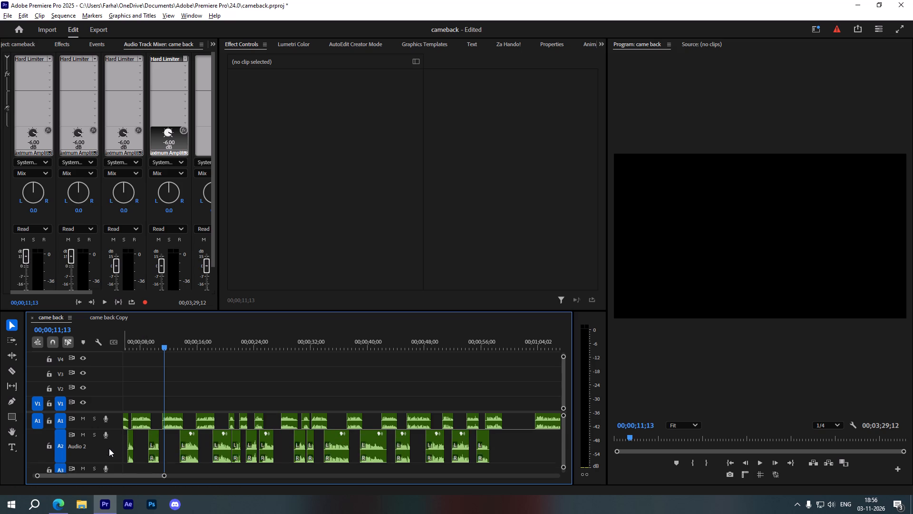
{"action": "scroll", "coordinate": [109, 448], "scroll_direction": "down", "scroll_amount": 4, "text": "alt"}
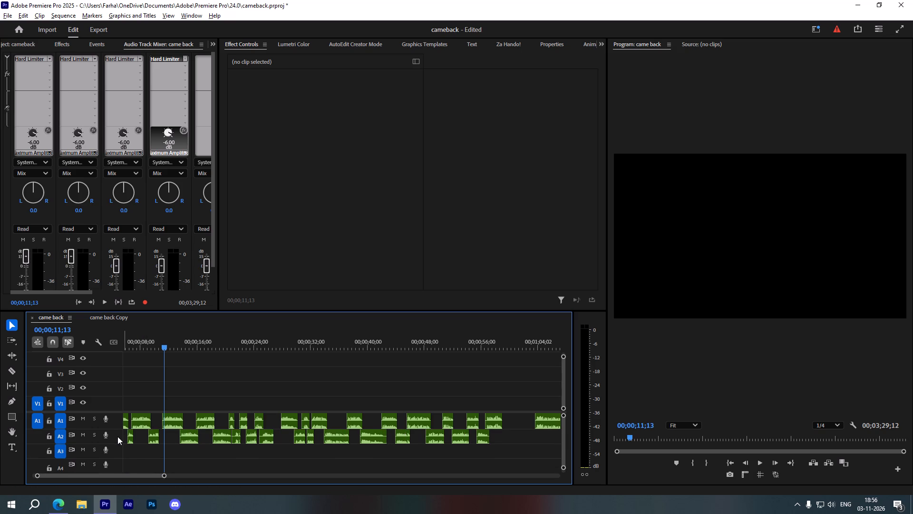
{"action": "scroll", "coordinate": [128, 456], "scroll_direction": "up", "scroll_amount": 5, "text": "ctrl"}
{"action": "scroll", "coordinate": [128, 456], "scroll_direction": "down", "scroll_amount": 3, "text": "ctrl"}
{"action": "scroll", "coordinate": [134, 452], "scroll_direction": "up", "scroll_amount": 4, "text": "ctrl"}
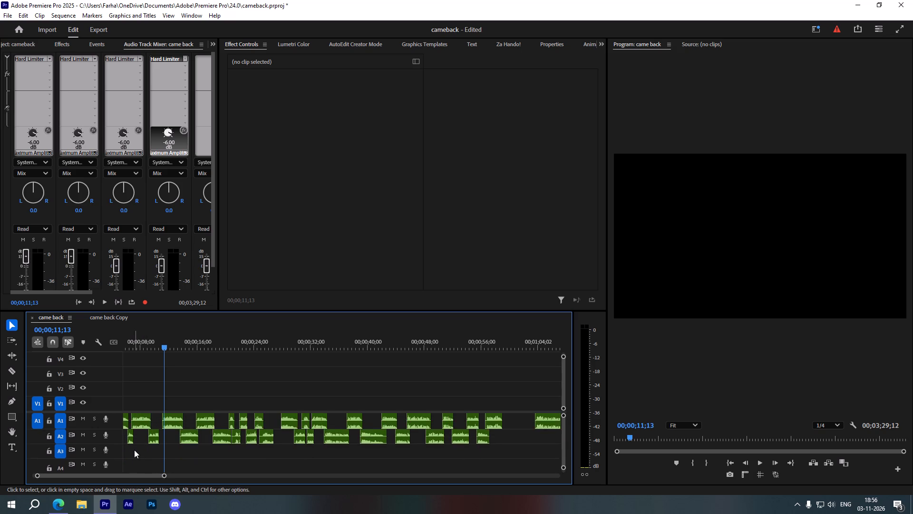
Play the sequence from 00;00;11;13 and again from about 35 seconds to compare the A1 and A2 voice levels.
{"action": "scroll", "coordinate": [134, 450], "scroll_direction": "down", "scroll_amount": 5, "text": "alt"}
{"action": "key", "text": "space"}
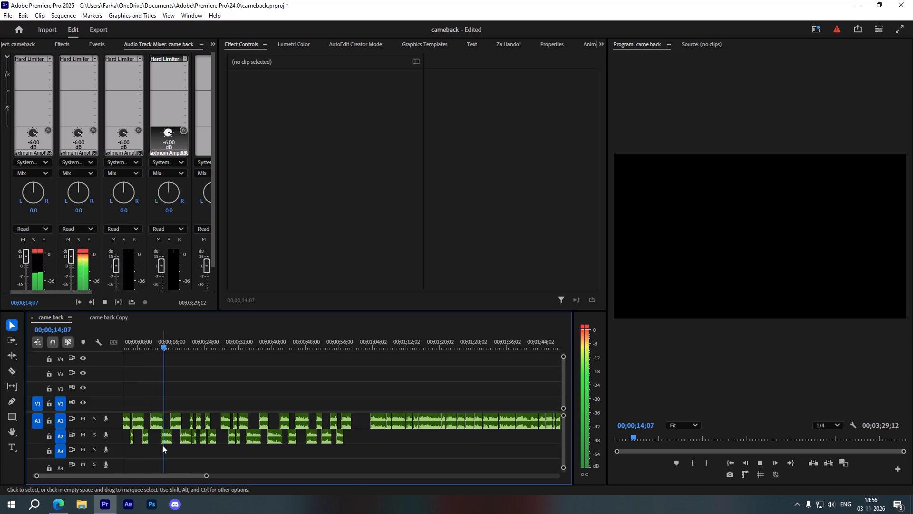
{"action": "left_click", "coordinate": [189, 451]}
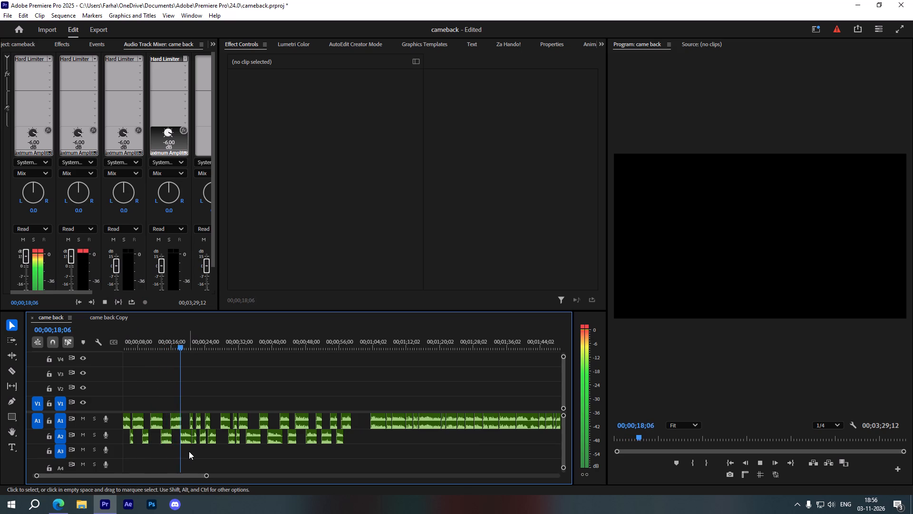
{"action": "left_click", "coordinate": [262, 340]}
{"action": "left_click_drag", "start_coordinate": [258, 341], "coordinate": [251, 340]}
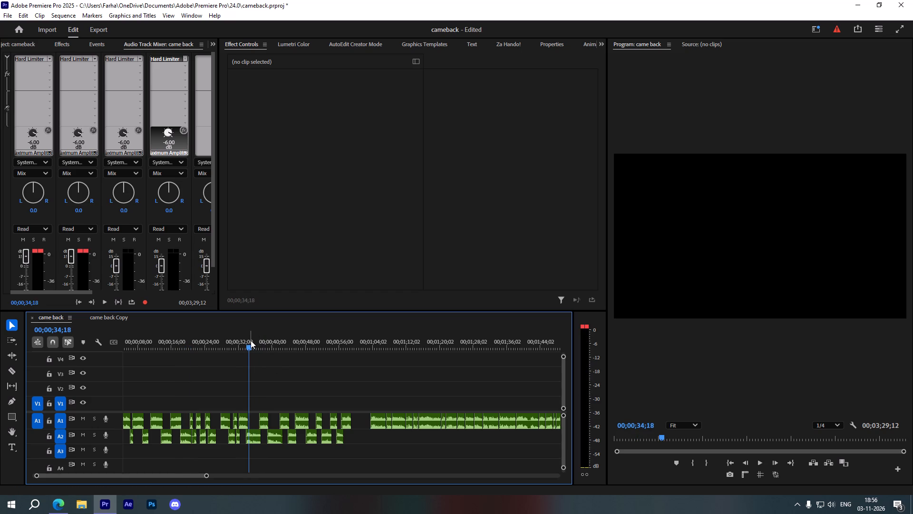
{"action": "key", "text": "space"}
{"action": "left_click", "coordinate": [255, 341]}
{"action": "key", "text": "space"}
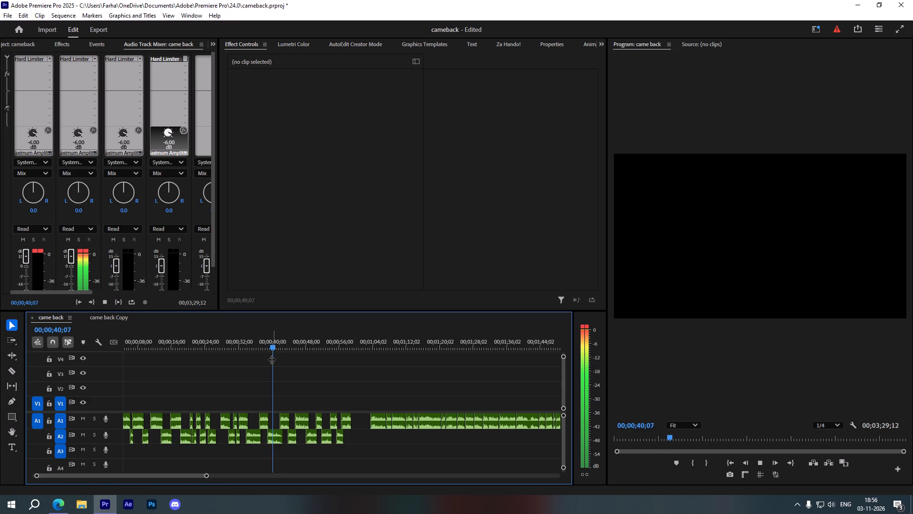
{"action": "scroll", "coordinate": [284, 389], "scroll_direction": "down", "scroll_amount": 4}
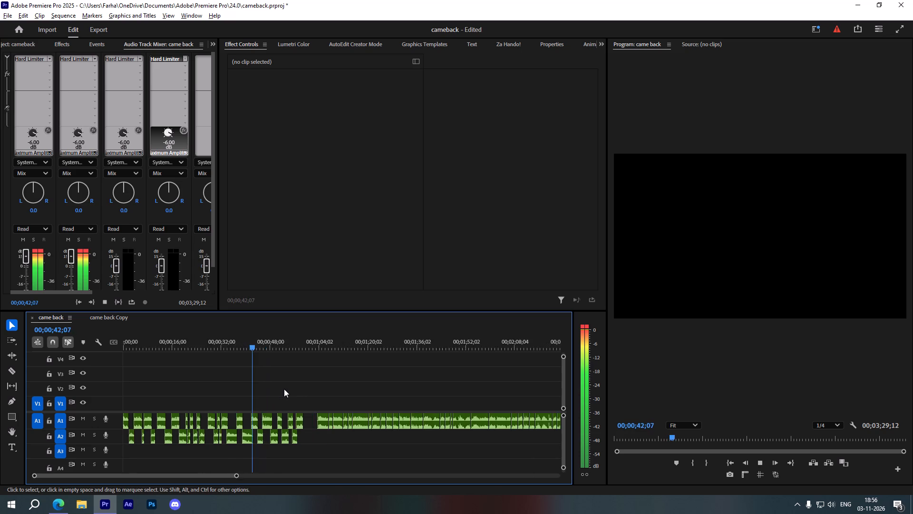
{"action": "scroll", "coordinate": [284, 389], "scroll_direction": "down", "scroll_amount": 3, "text": "alt"}
{"action": "scroll", "coordinate": [241, 432], "scroll_direction": "down", "scroll_amount": 3, "text": "alt"}
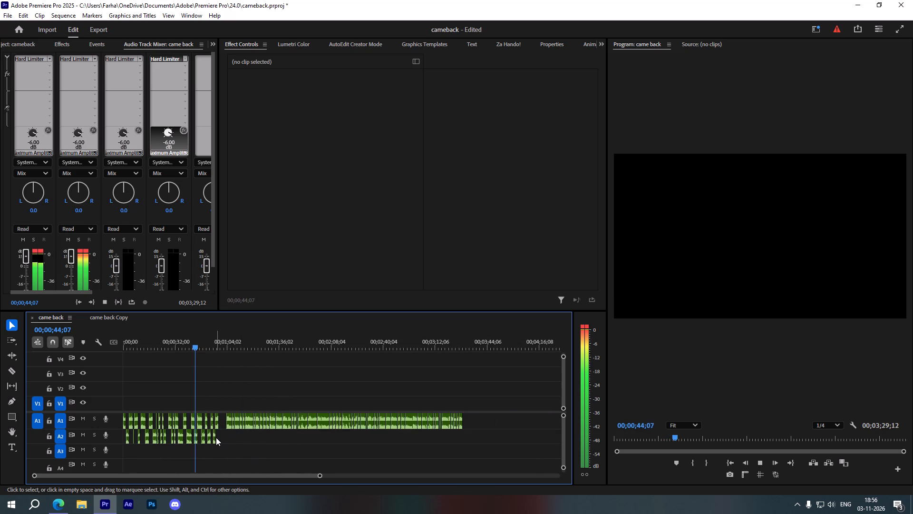
{"action": "scroll", "coordinate": [185, 441], "scroll_direction": "up", "scroll_amount": 5, "text": "alt"}
{"action": "scroll", "coordinate": [185, 441], "scroll_direction": "up", "scroll_amount": 3}
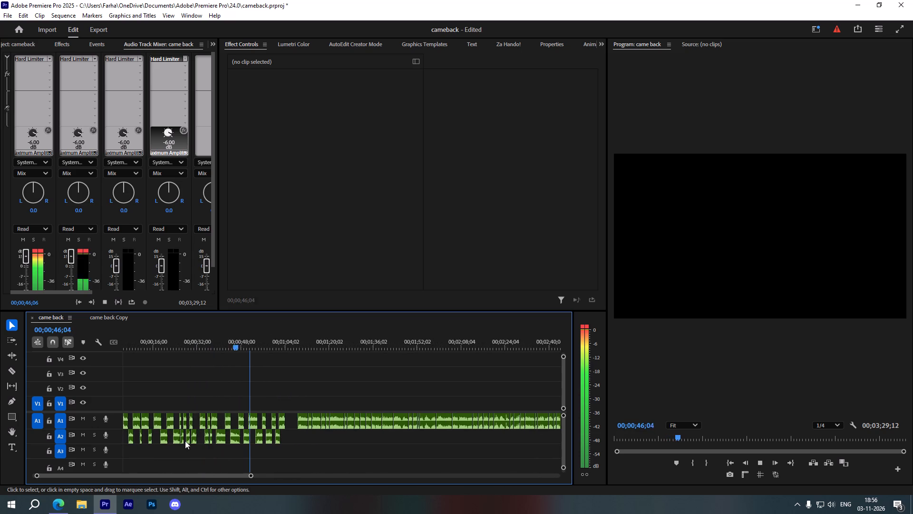
{"action": "scroll", "coordinate": [185, 441], "scroll_direction": "up", "scroll_amount": 1}
{"action": "key", "text": "space"}
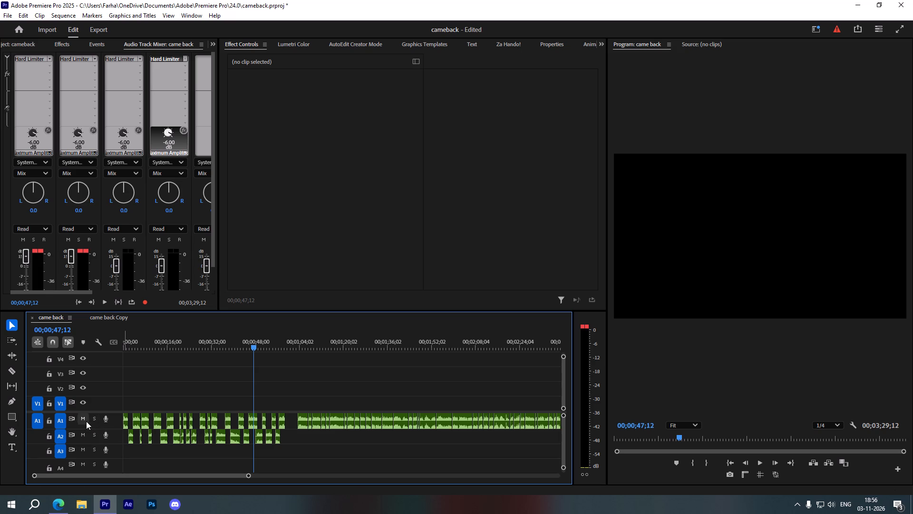
Make the A1 track taller and lower its volume line to about +2 dB, adjusting it by ear during playback.
{"action": "scroll", "coordinate": [93, 425], "scroll_direction": "up", "scroll_amount": 7, "text": "alt"}
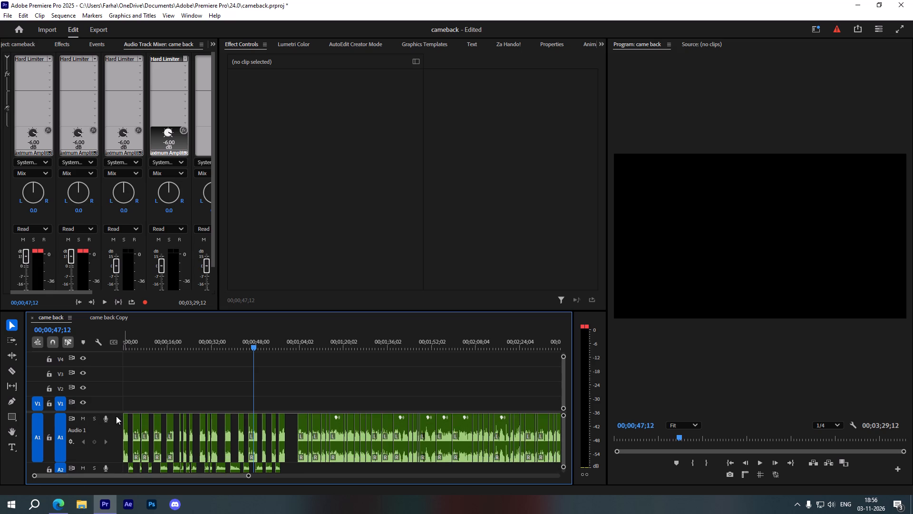
{"action": "left_click_drag", "start_coordinate": [147, 415], "coordinate": [146, 426]}
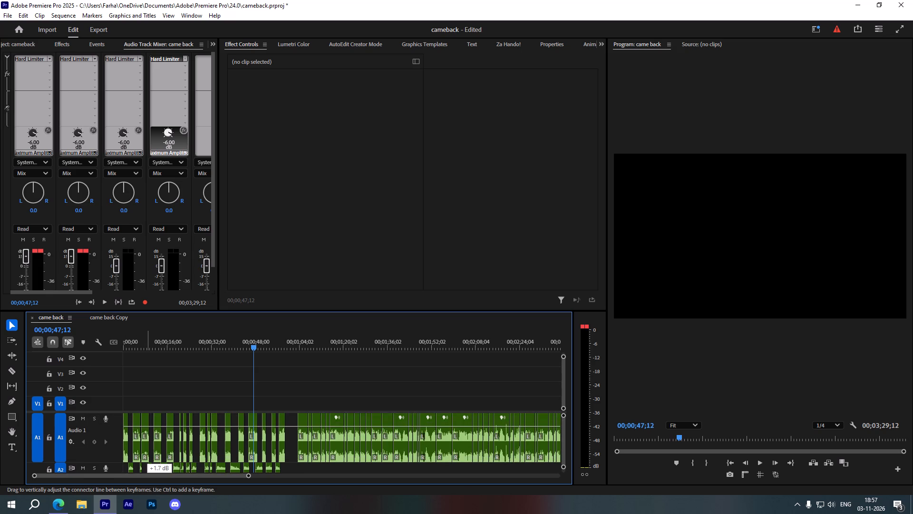
{"action": "left_click_drag", "start_coordinate": [146, 426], "coordinate": [147, 425]}
{"action": "key", "text": "space"}
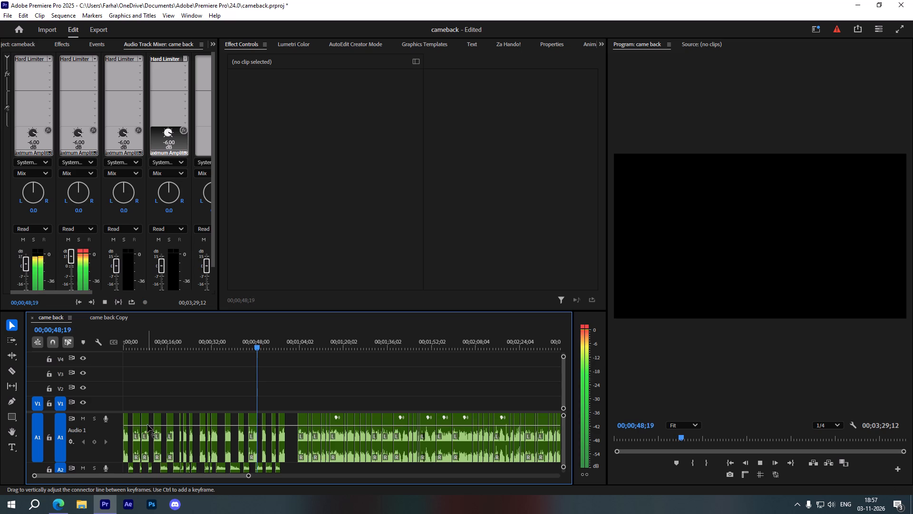
{"action": "left_click_drag", "start_coordinate": [151, 426], "coordinate": [151, 438]}
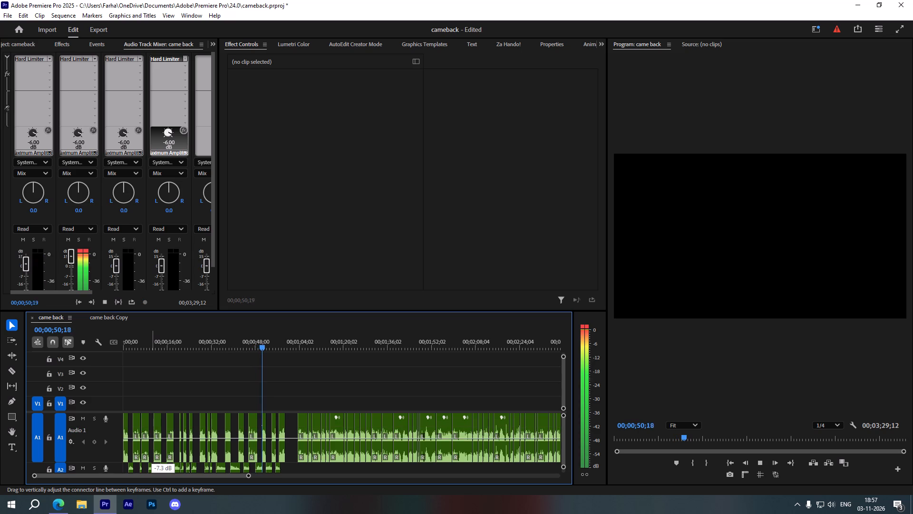
{"action": "left_click_drag", "start_coordinate": [151, 438], "coordinate": [149, 442]}
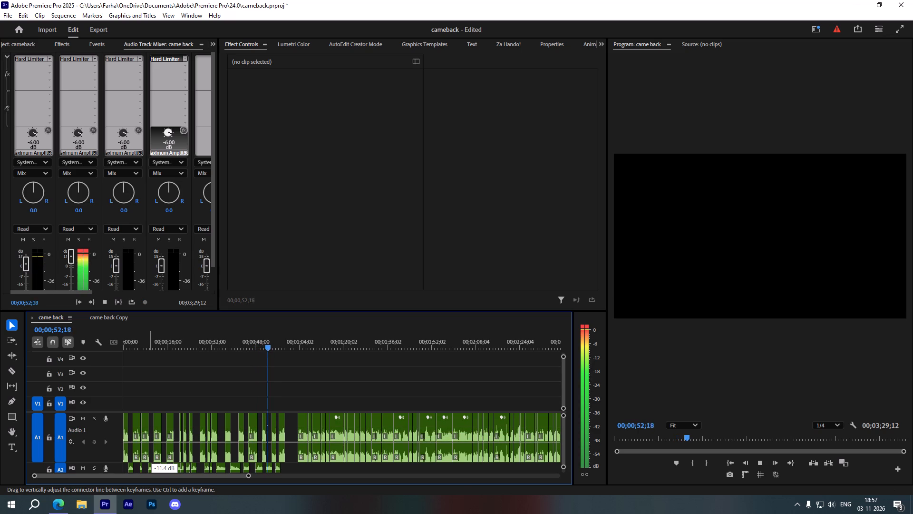
{"action": "left_click_drag", "start_coordinate": [149, 442], "coordinate": [147, 425]}
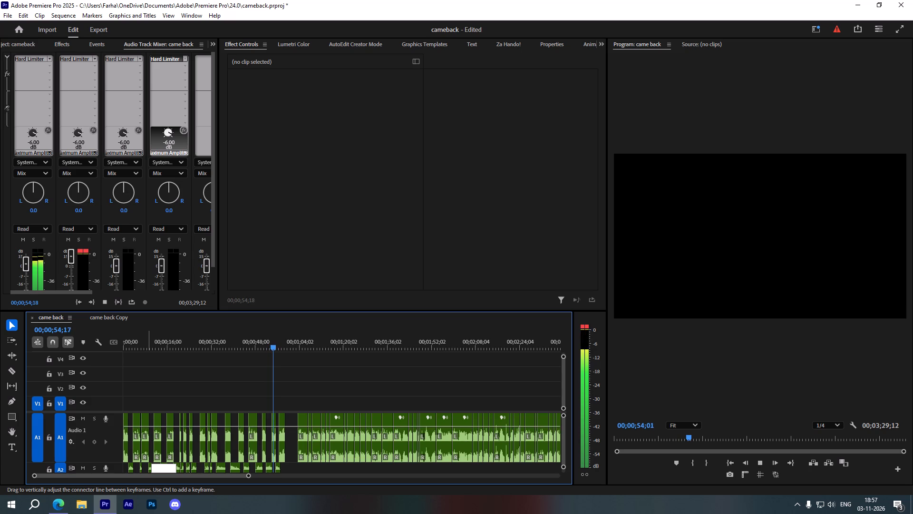
{"action": "left_click_drag", "start_coordinate": [147, 425], "coordinate": [148, 426]}
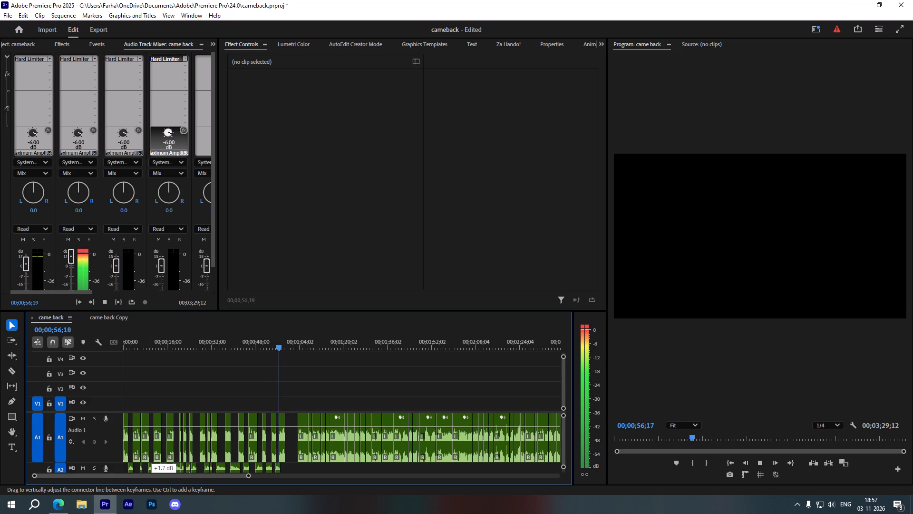
{"action": "left_click_drag", "start_coordinate": [148, 426], "coordinate": [145, 433]}
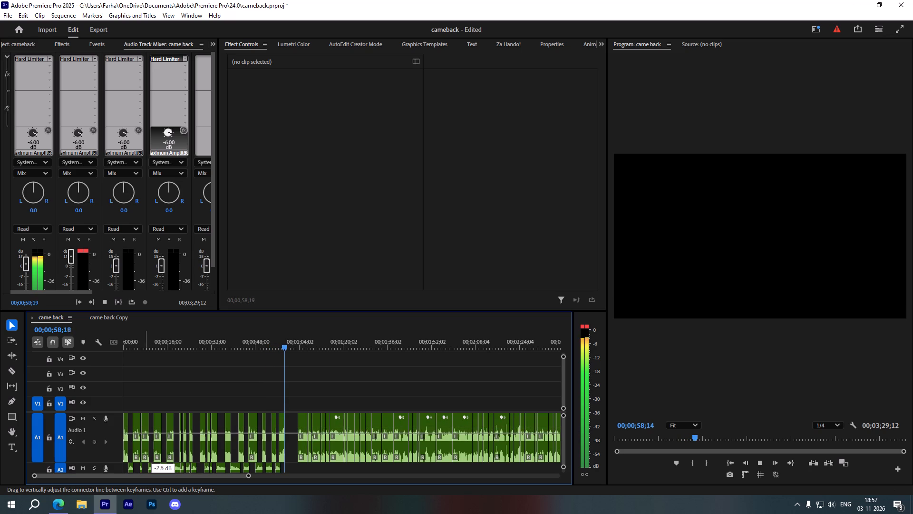
{"action": "left_click_drag", "start_coordinate": [145, 433], "coordinate": [146, 425]}
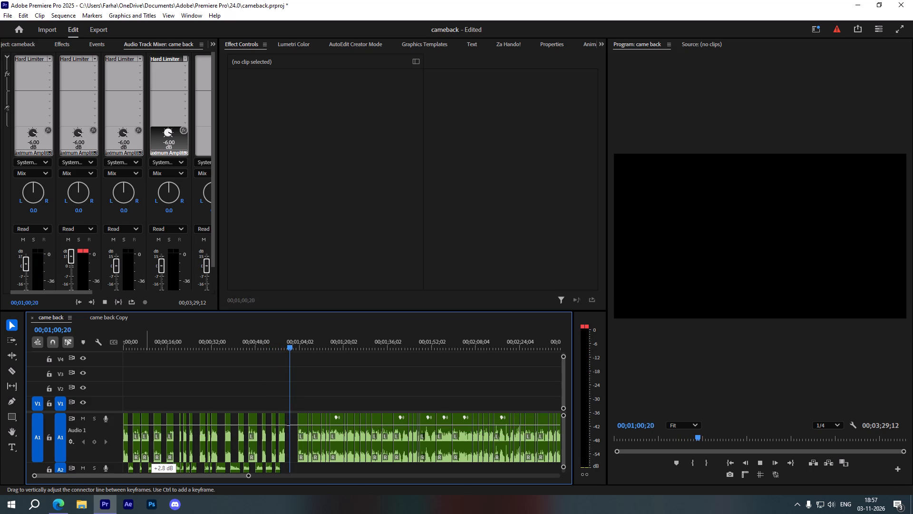
{"action": "left_click_drag", "start_coordinate": [146, 425], "coordinate": [144, 425]}
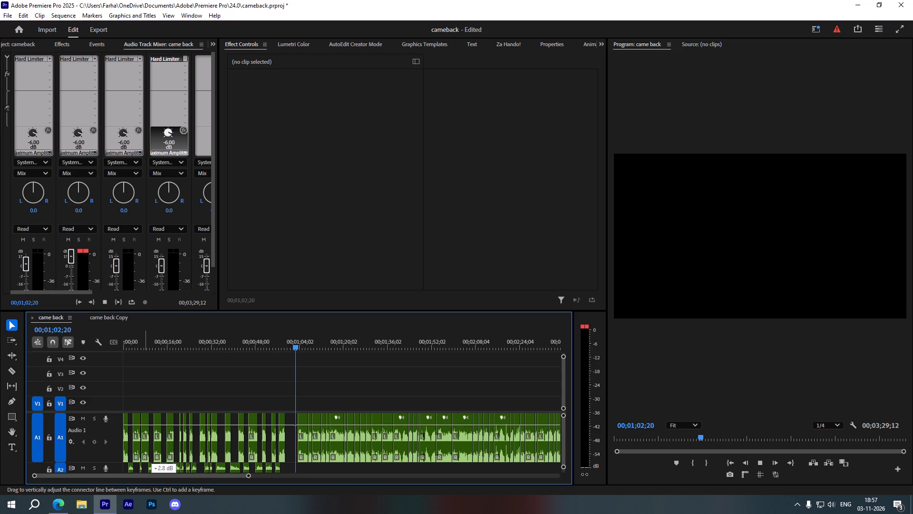
{"action": "left_click_drag", "start_coordinate": [144, 425], "coordinate": [142, 426]}
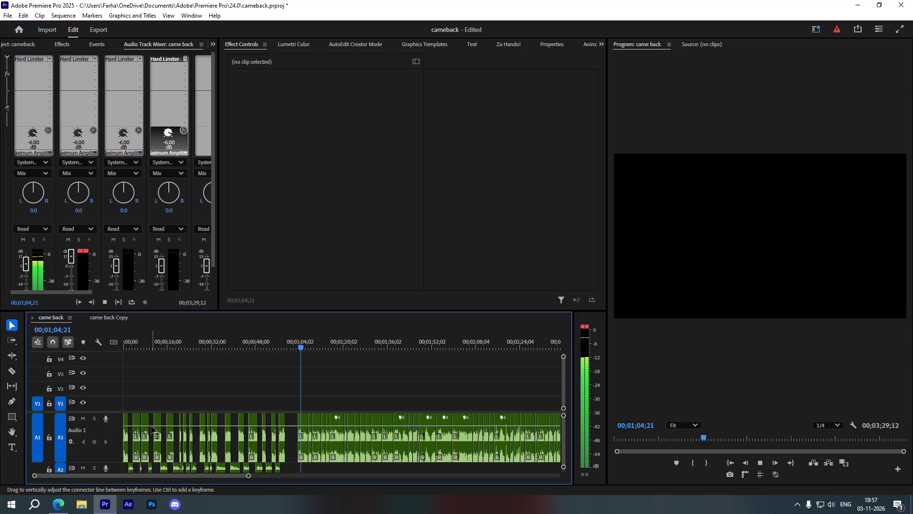
{"action": "scroll", "coordinate": [194, 396], "scroll_direction": "down", "scroll_amount": 4, "text": "ctrl"}
{"action": "key", "text": "space"}
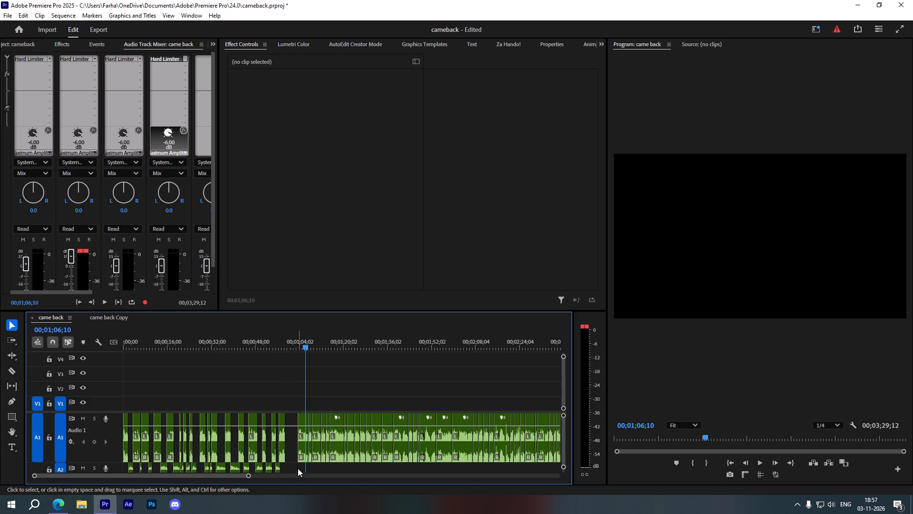
Make the A2 track taller and lower its track volume line to about +3 dB.
{"action": "left_click", "coordinate": [298, 468]}
{"action": "scroll", "coordinate": [289, 468], "scroll_direction": "down", "scroll_amount": 4, "text": "ctrl"}
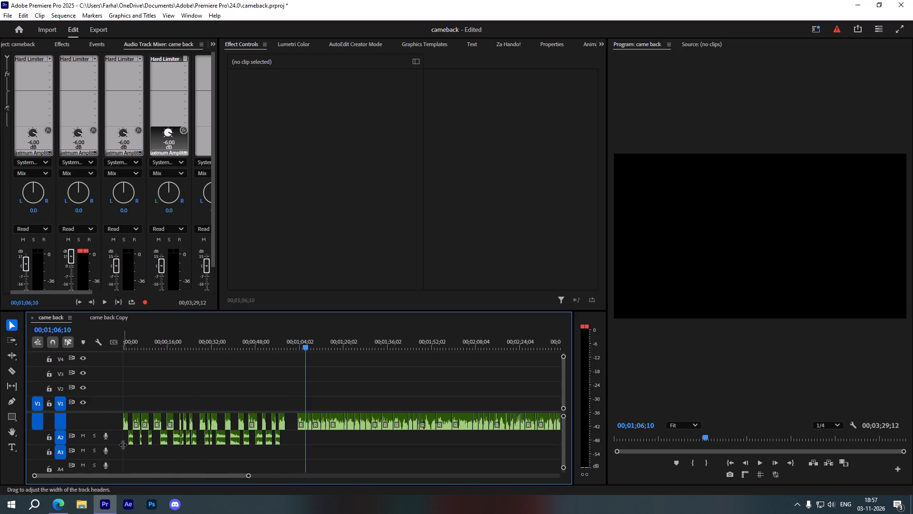
{"action": "left_click_drag", "start_coordinate": [110, 443], "coordinate": [111, 468]}
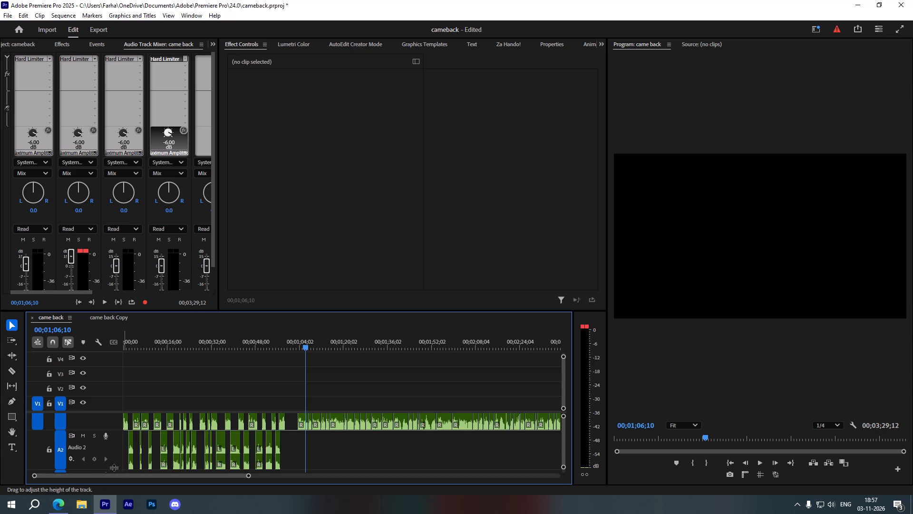
{"action": "left_click_drag", "start_coordinate": [117, 430], "coordinate": [117, 429]}
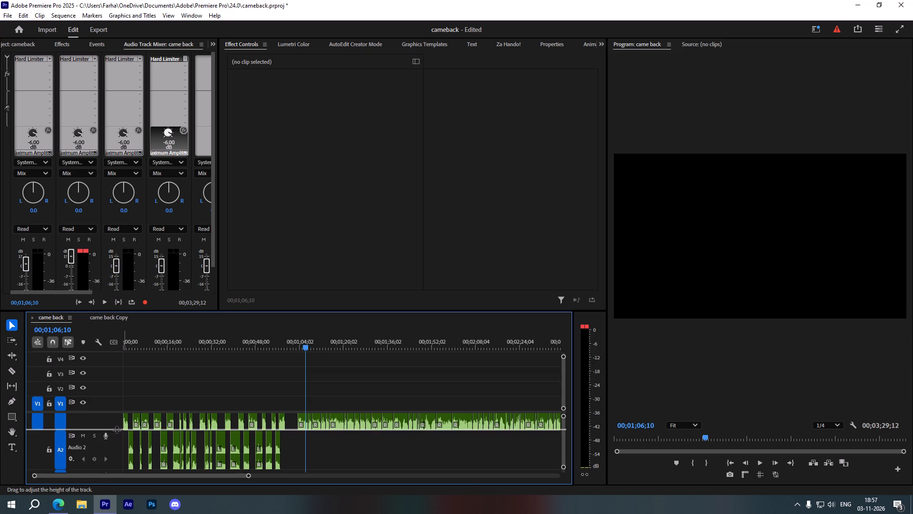
{"action": "left_click_drag", "start_coordinate": [117, 429], "coordinate": [115, 445]}
{"action": "scroll", "coordinate": [126, 447], "scroll_direction": "down", "scroll_amount": 1, "text": "ctrl"}
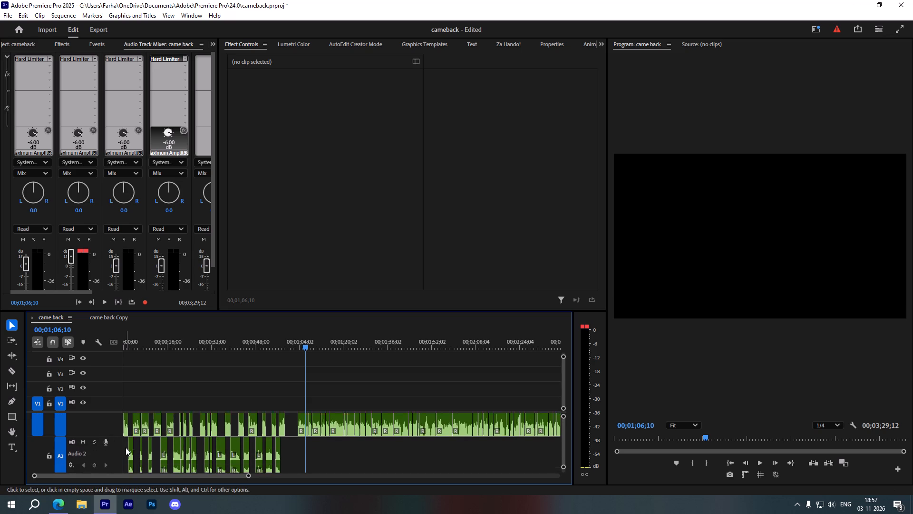
{"action": "scroll", "coordinate": [126, 447], "scroll_direction": "down", "scroll_amount": 2, "text": "ctrl"}
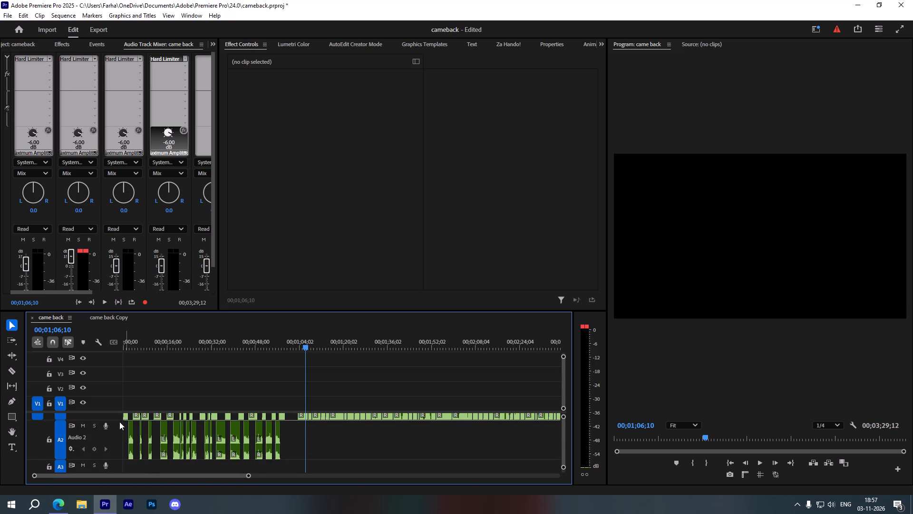
{"action": "left_click_drag", "start_coordinate": [136, 422], "coordinate": [136, 433]}
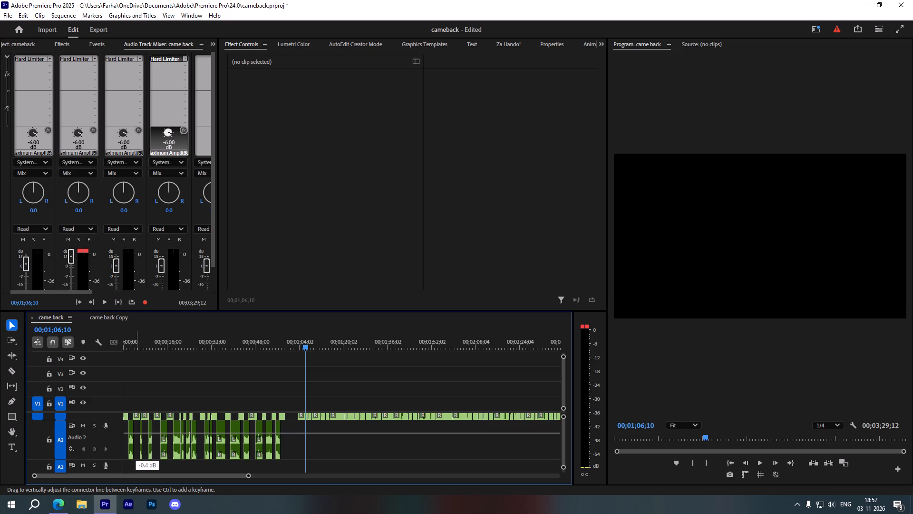
{"action": "left_click_drag", "start_coordinate": [136, 433], "coordinate": [138, 429]}
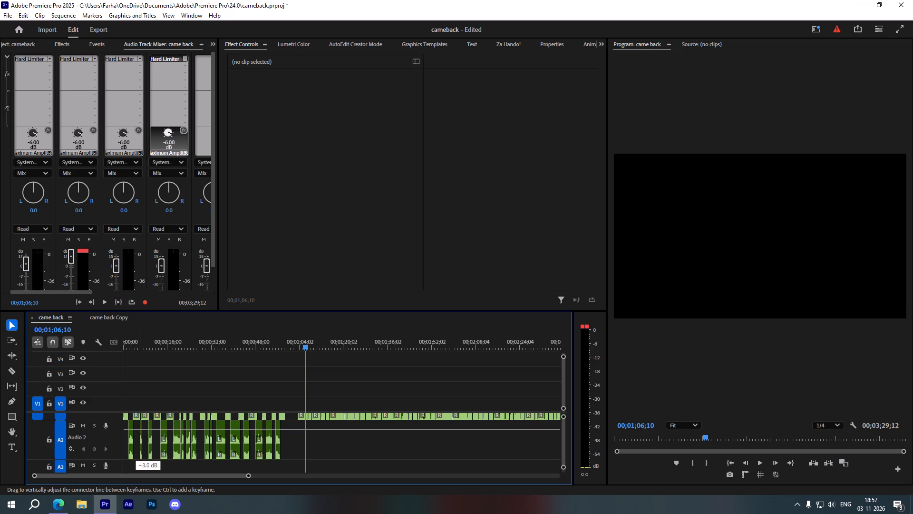
{"action": "left_click_drag", "start_coordinate": [138, 429], "coordinate": [137, 428]}
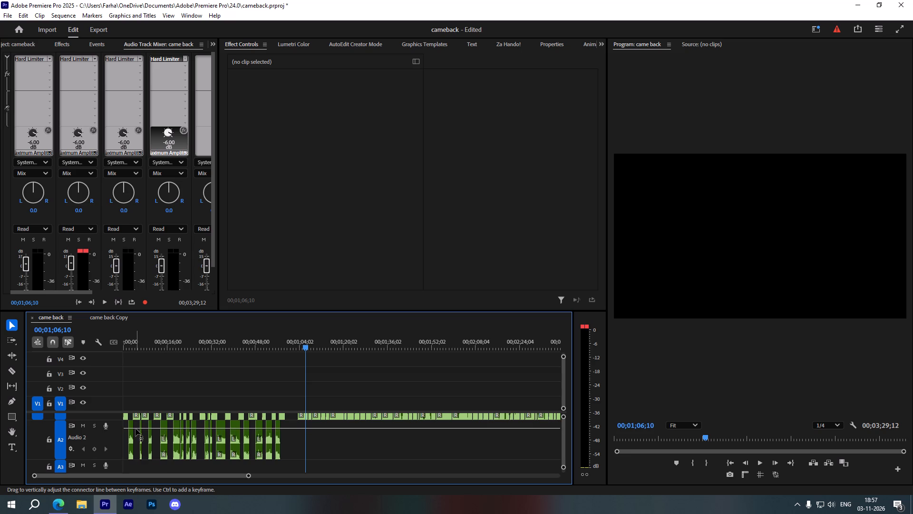
Play a short passage from about 33 seconds, and fine-tune the A2 volume line to +3.0 dB.
{"action": "left_click_drag", "start_coordinate": [170, 345], "coordinate": [222, 344]}
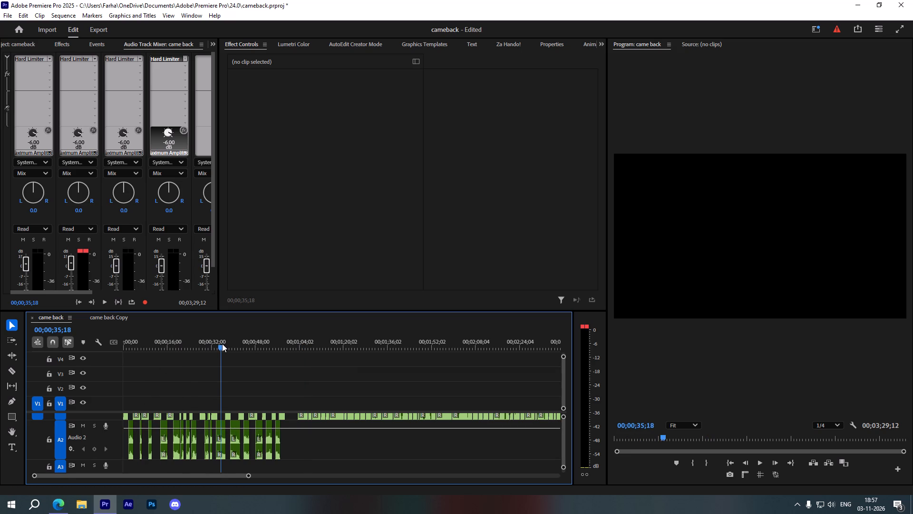
{"action": "left_click_drag", "start_coordinate": [222, 344], "coordinate": [214, 345]}
{"action": "key", "text": "space"}
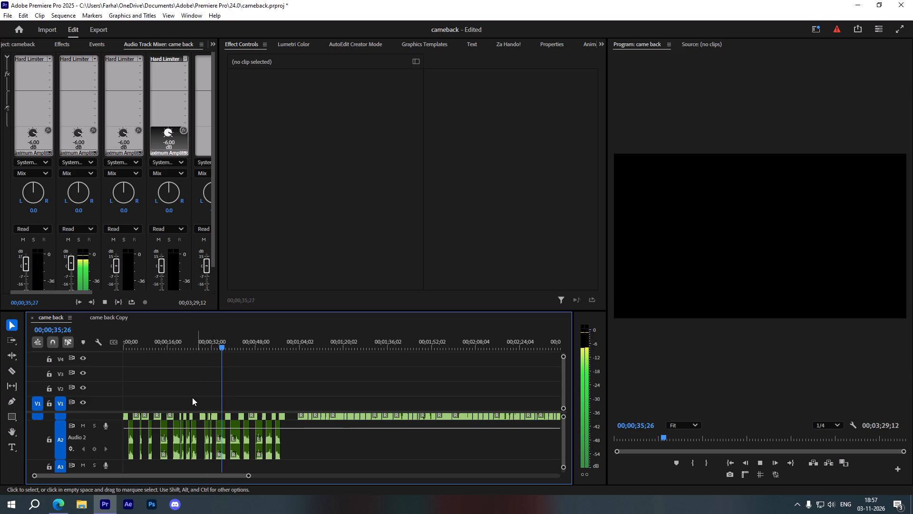
{"action": "key", "text": "space"}
{"action": "left_click", "coordinate": [172, 428]}
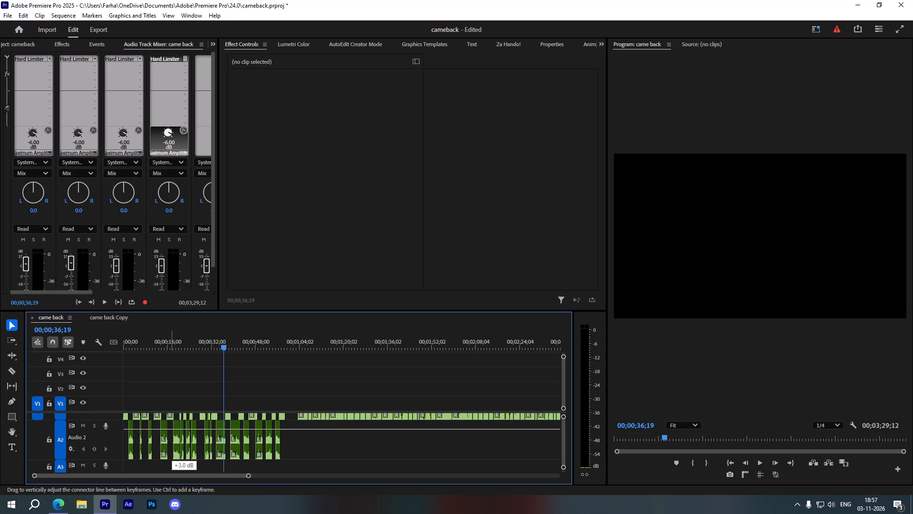
Check the A1 track's volume line level and nudge the A2 volume line up slightly to balance the voices.
{"action": "scroll", "coordinate": [199, 447], "scroll_direction": "up", "scroll_amount": 2, "text": "ctrl"}
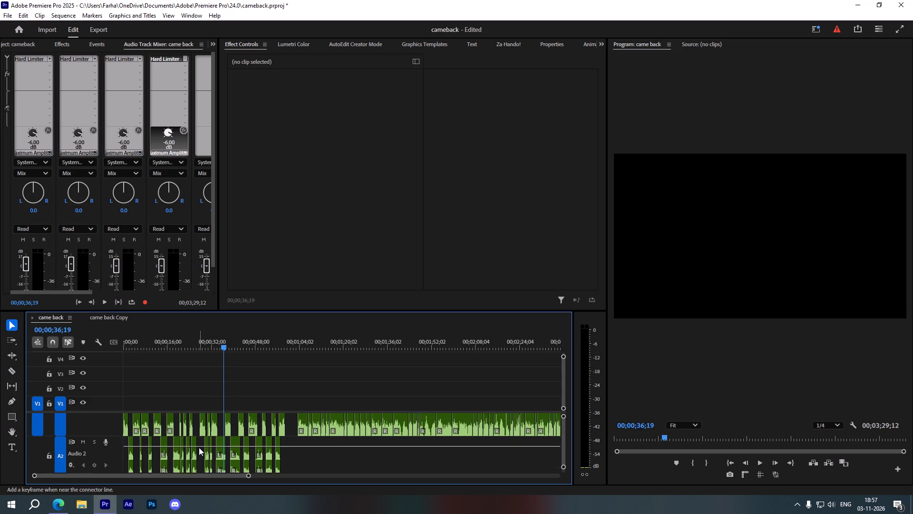
{"action": "scroll", "coordinate": [199, 447], "scroll_direction": "up", "scroll_amount": 5, "text": "ctrl"}
{"action": "left_click", "coordinate": [196, 431]}
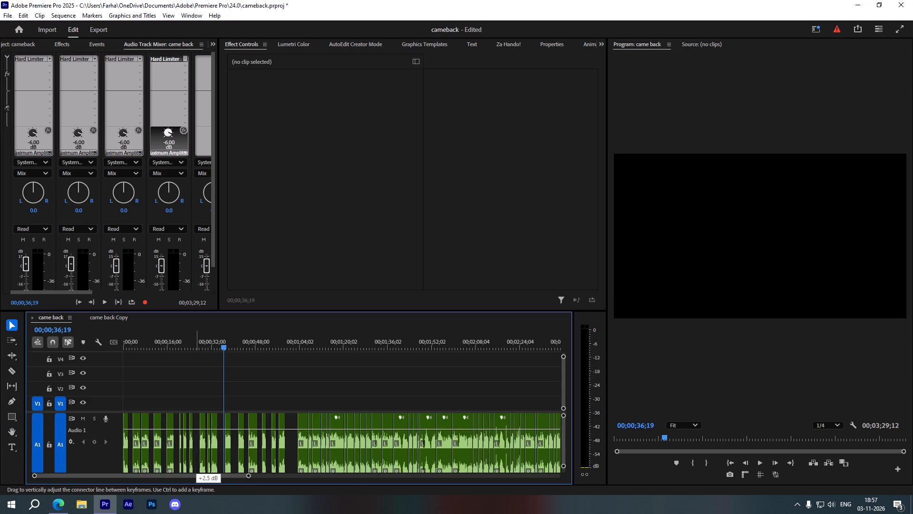
{"action": "scroll", "coordinate": [200, 445], "scroll_direction": "down", "scroll_amount": 4, "text": "ctrl"}
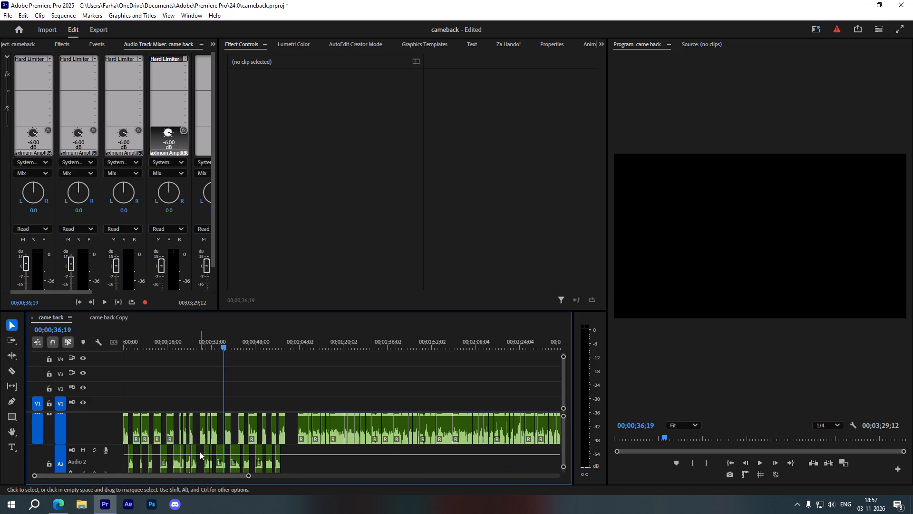
{"action": "left_click", "coordinate": [199, 455]}
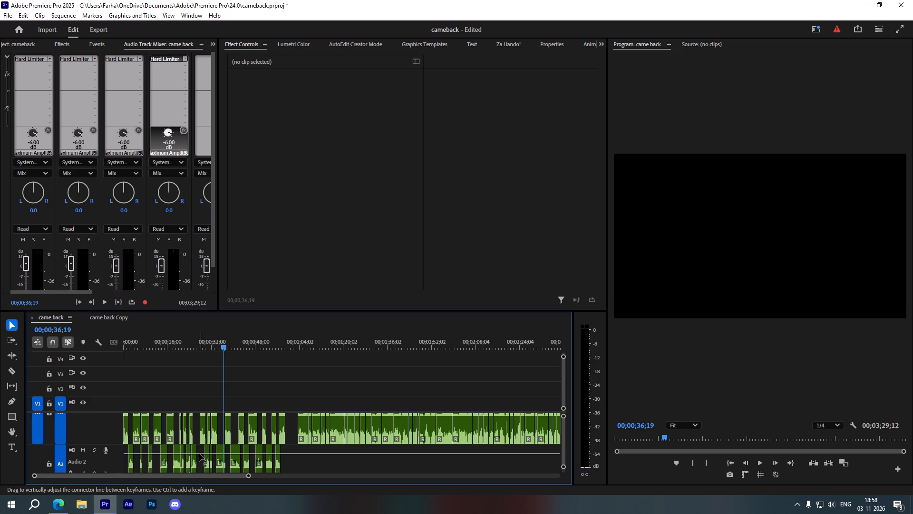
Reduce the A1 and A2 tracks to compact heights so both show together with the empty tracks below.
{"action": "scroll", "coordinate": [299, 459], "scroll_direction": "down", "scroll_amount": 7, "text": "alt"}
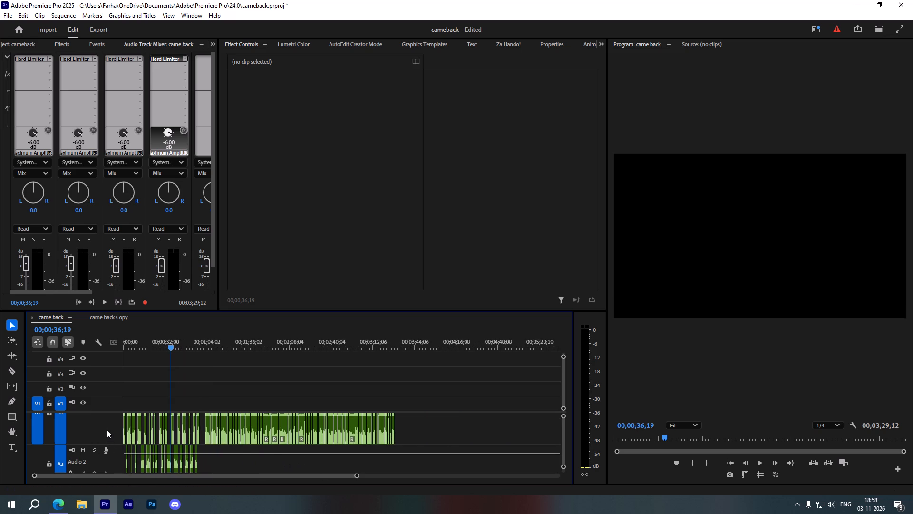
{"action": "scroll", "coordinate": [107, 429], "scroll_direction": "up", "scroll_amount": 3, "text": "alt"}
{"action": "scroll", "coordinate": [107, 428], "scroll_direction": "down", "scroll_amount": 8, "text": "alt"}
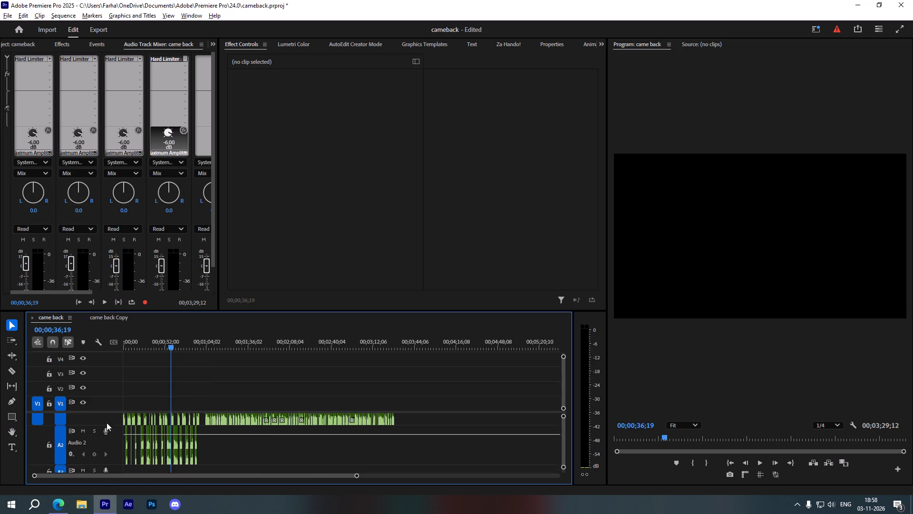
{"action": "scroll", "coordinate": [111, 442], "scroll_direction": "down", "scroll_amount": 5, "text": "alt"}
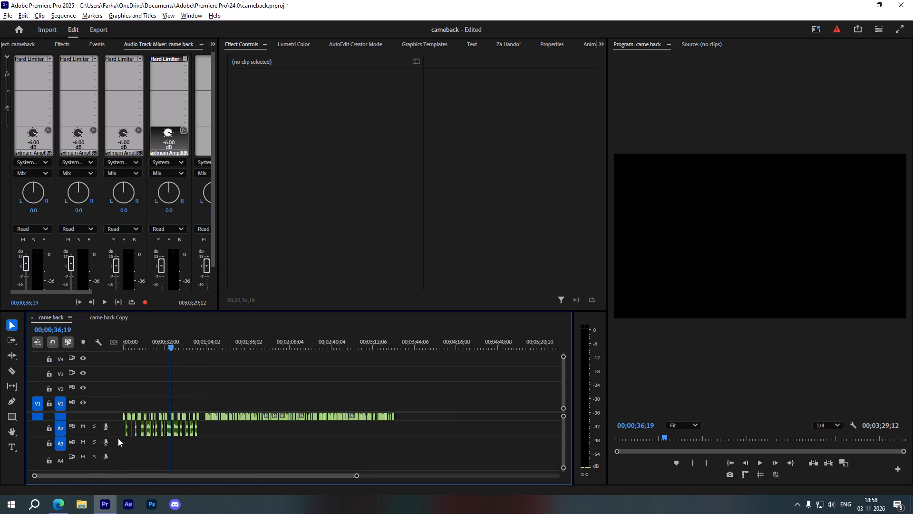
{"action": "scroll", "coordinate": [119, 449], "scroll_direction": "up", "scroll_amount": 9, "text": "ctrl"}
{"action": "left_click", "coordinate": [162, 453]}
{"action": "scroll", "coordinate": [161, 452], "scroll_direction": "up", "scroll_amount": 4, "text": "ctrl"}
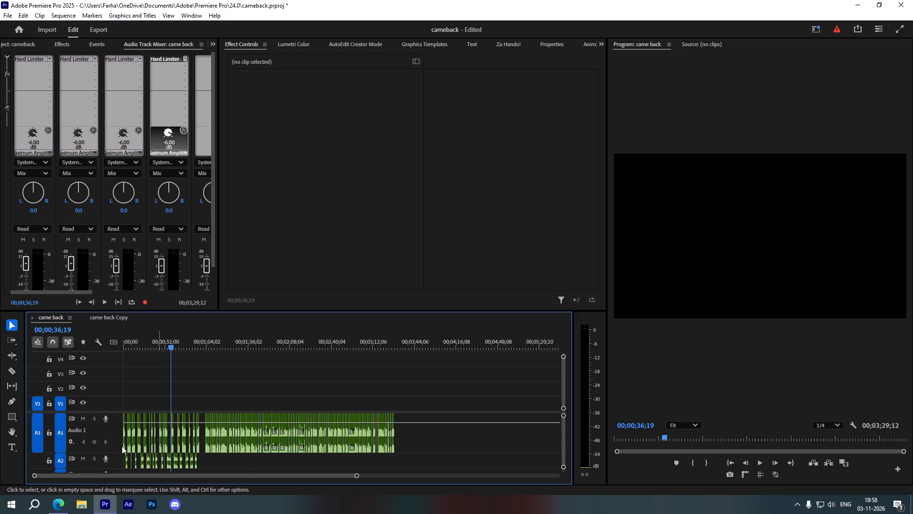
{"action": "scroll", "coordinate": [112, 438], "scroll_direction": "down", "scroll_amount": 5, "text": "alt"}
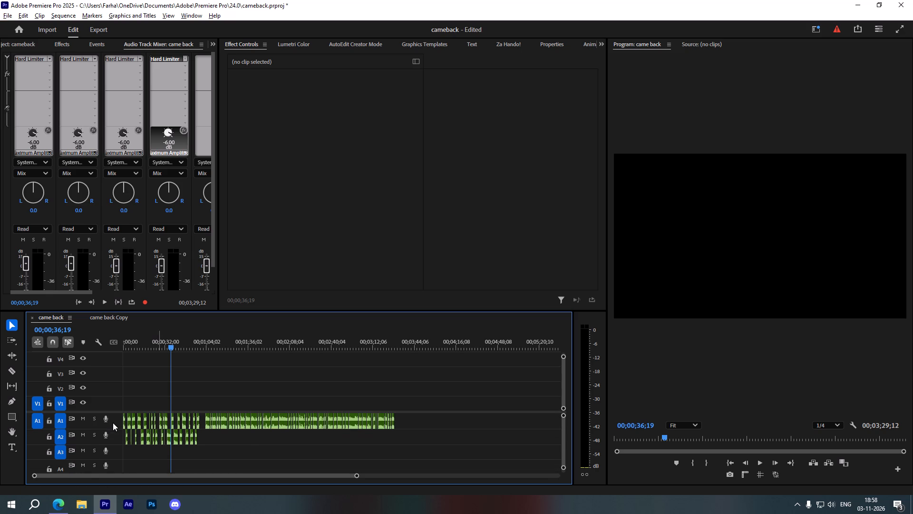
{"action": "scroll", "coordinate": [114, 419], "scroll_direction": "down", "scroll_amount": 1, "text": "alt"}
{"action": "scroll", "coordinate": [139, 440], "scroll_direction": "up", "scroll_amount": 4, "text": "ctrl"}
Play the sequence from the start to about 21 seconds to compare the A1 and A2 voice levels.
{"action": "left_click_drag", "start_coordinate": [150, 343], "coordinate": [108, 355]}
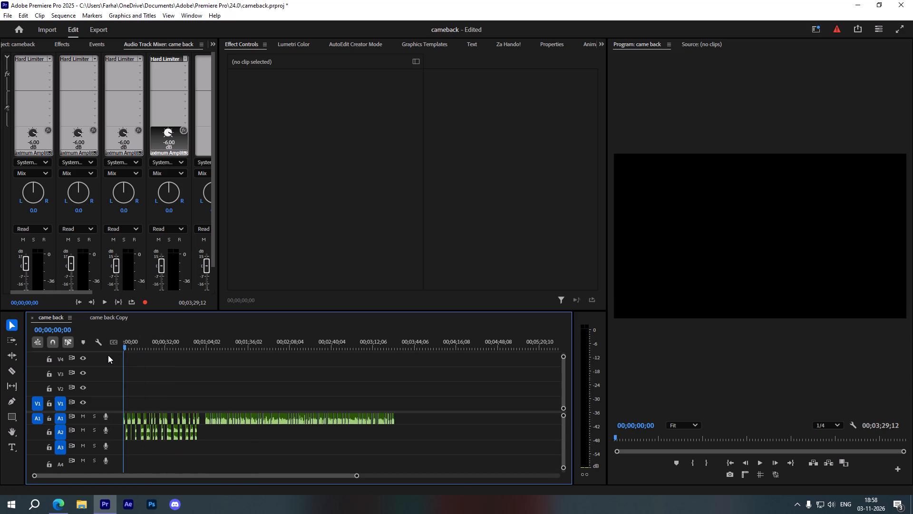
{"action": "left_click_drag", "start_coordinate": [108, 355], "coordinate": [107, 355]}
{"action": "key", "text": "space"}
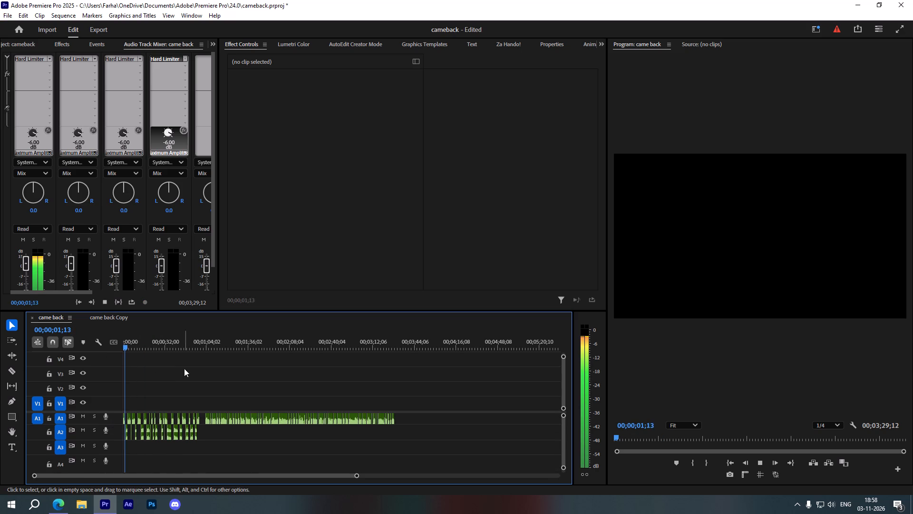
{"action": "scroll", "coordinate": [197, 417], "scroll_direction": "up", "scroll_amount": 5, "text": "alt"}
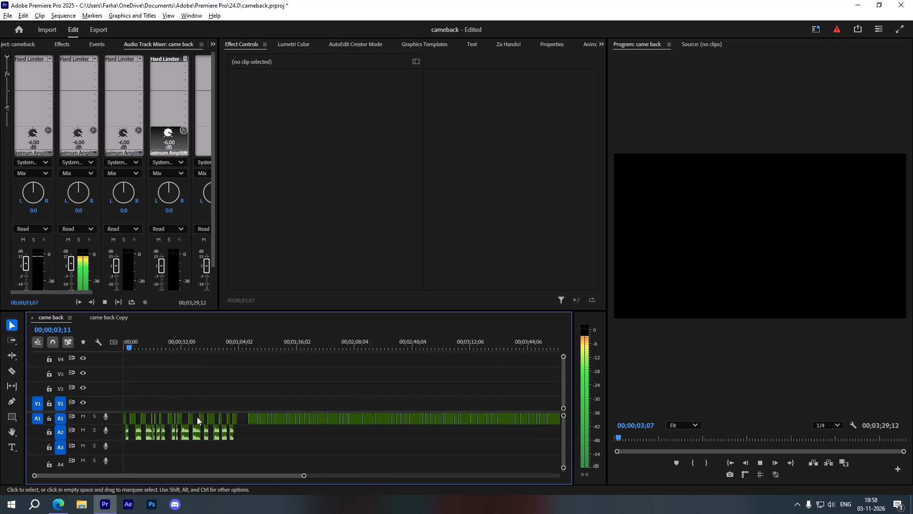
{"action": "scroll", "coordinate": [198, 423], "scroll_direction": "up", "scroll_amount": 20, "text": "alt"}
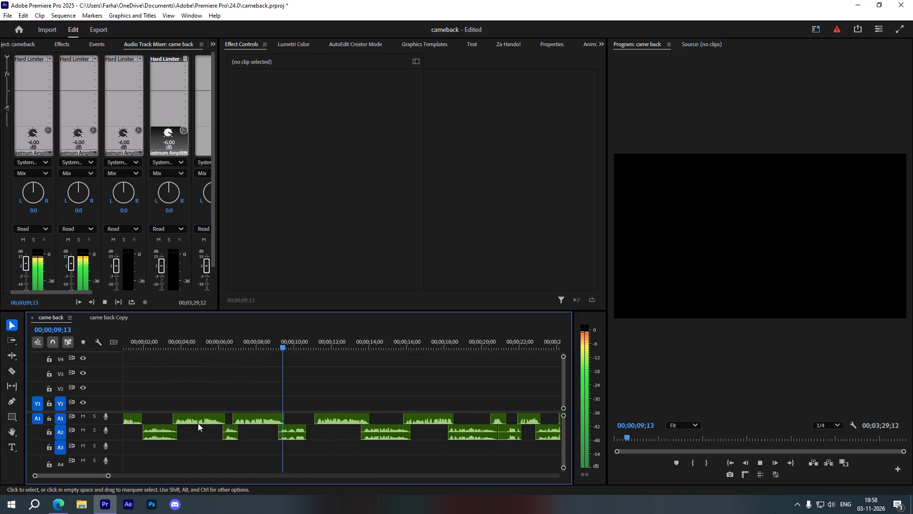
{"action": "key", "text": "space"}
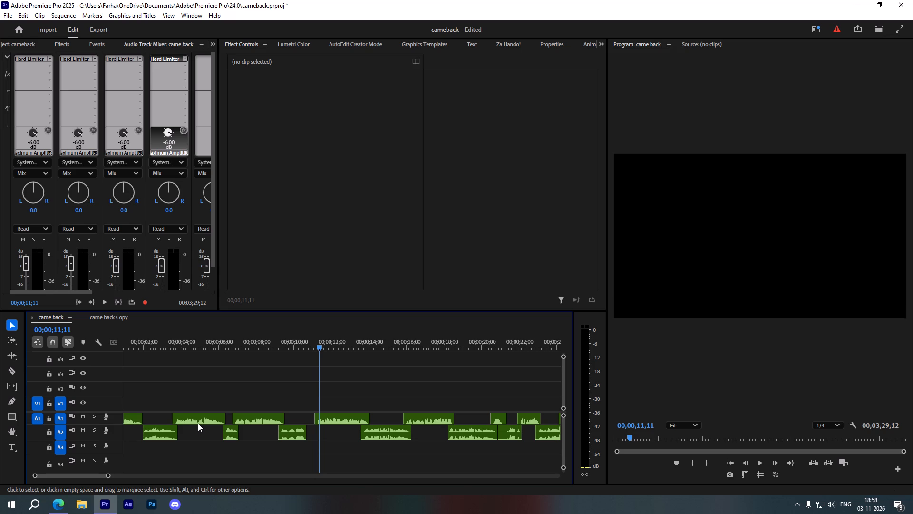
{"action": "key", "text": "space"}
{"action": "scroll", "coordinate": [299, 446], "scroll_direction": "down", "scroll_amount": 2, "text": "alt"}
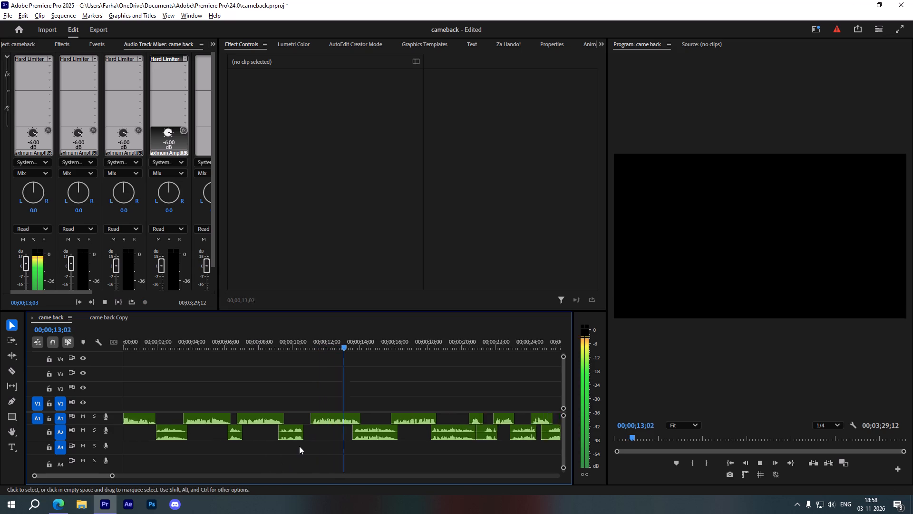
{"action": "scroll", "coordinate": [299, 446], "scroll_direction": "down", "scroll_amount": 5, "text": "alt"}
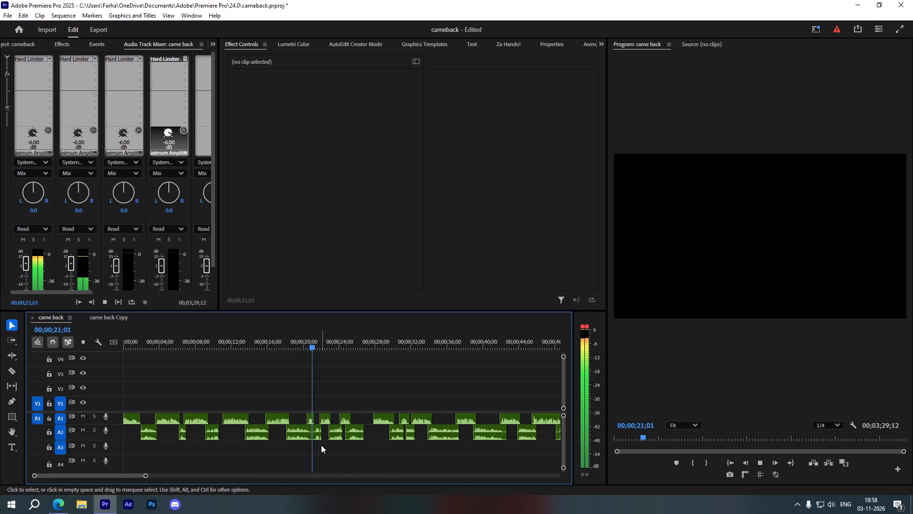
{"action": "key", "text": "space"}
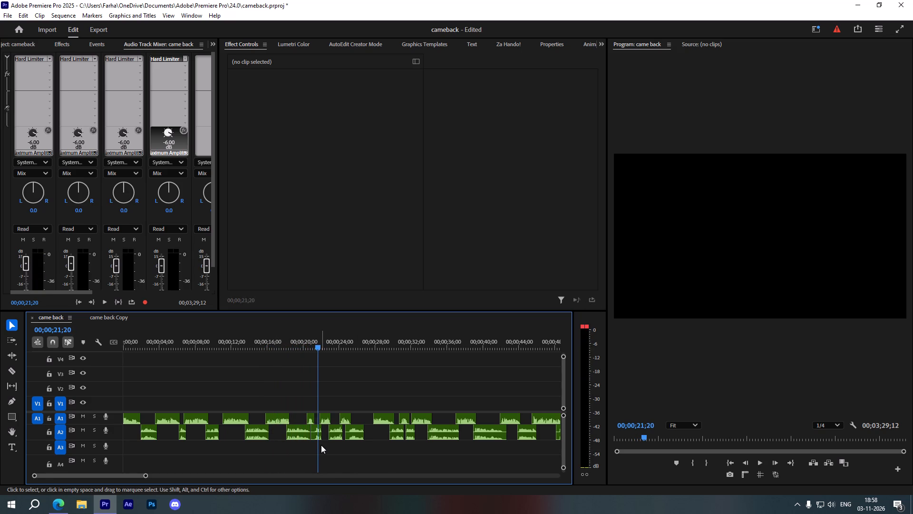
Continue playback from about 21 to 27 seconds, comparing the A1 and A2 voice levels.
{"action": "key", "text": "space"}
{"action": "scroll", "coordinate": [334, 442], "scroll_direction": "up", "scroll_amount": 1, "text": "alt"}
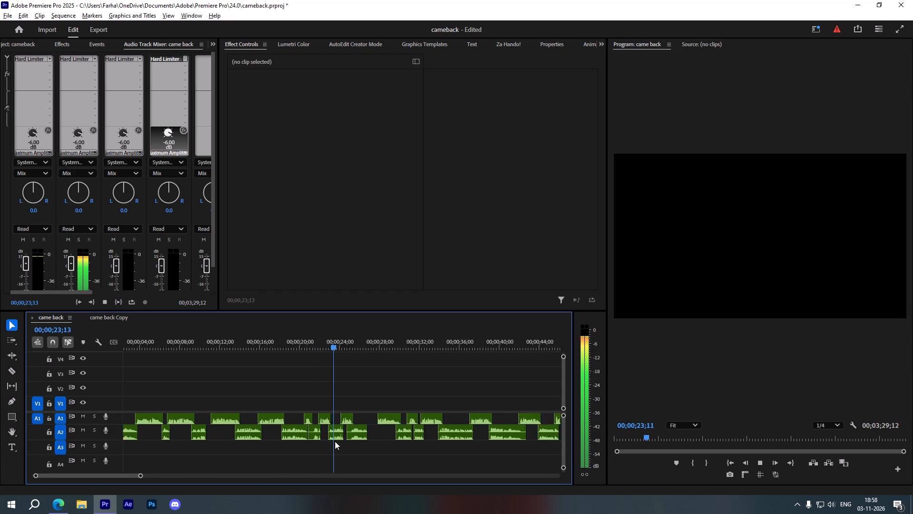
{"action": "scroll", "coordinate": [335, 441], "scroll_direction": "up", "scroll_amount": 5, "text": "alt"}
{"action": "scroll", "coordinate": [335, 440], "scroll_direction": "down", "scroll_amount": 3, "text": "alt"}
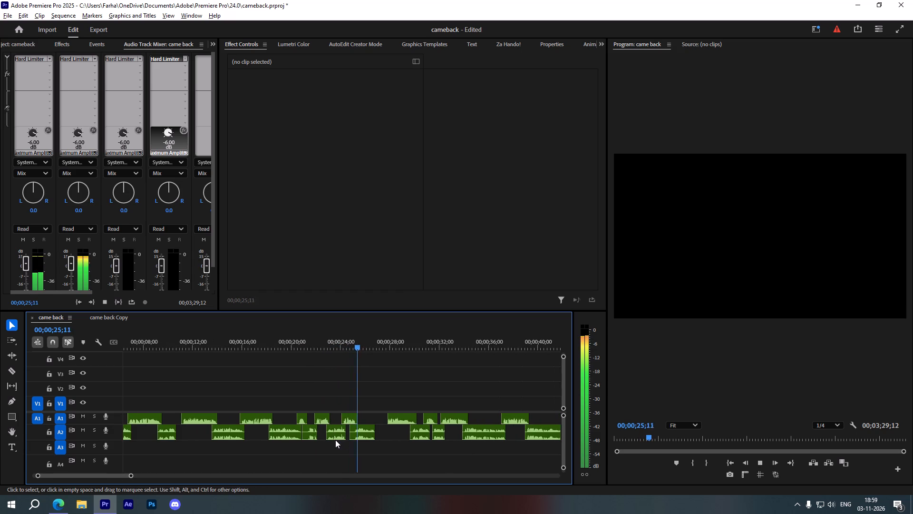
{"action": "scroll", "coordinate": [335, 440], "scroll_direction": "up", "scroll_amount": 4, "text": "alt"}
{"action": "key", "text": "space"}
{"action": "scroll", "coordinate": [409, 441], "scroll_direction": "down", "scroll_amount": 4}
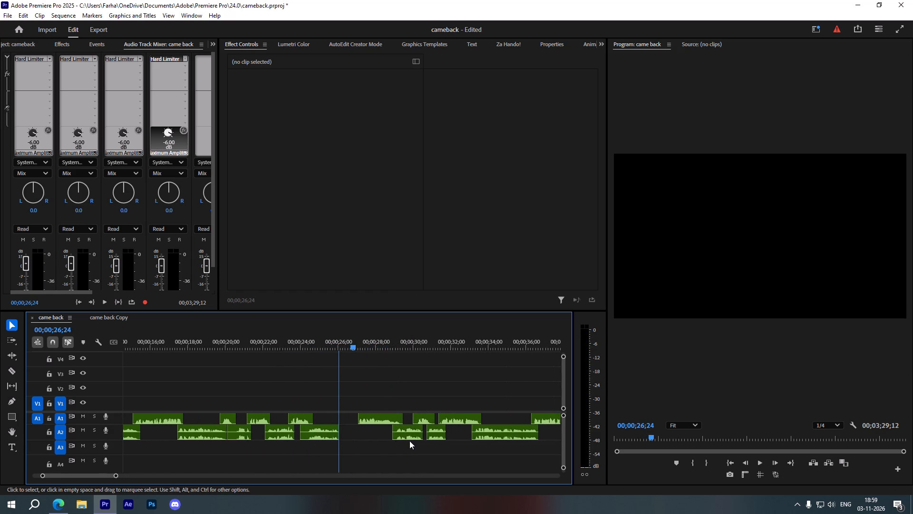
Resume playback from about 27 seconds and listen to the A1 and A2 voice balance through about 40 seconds.
{"action": "left_click", "coordinate": [353, 339]}
{"action": "key", "text": "space"}
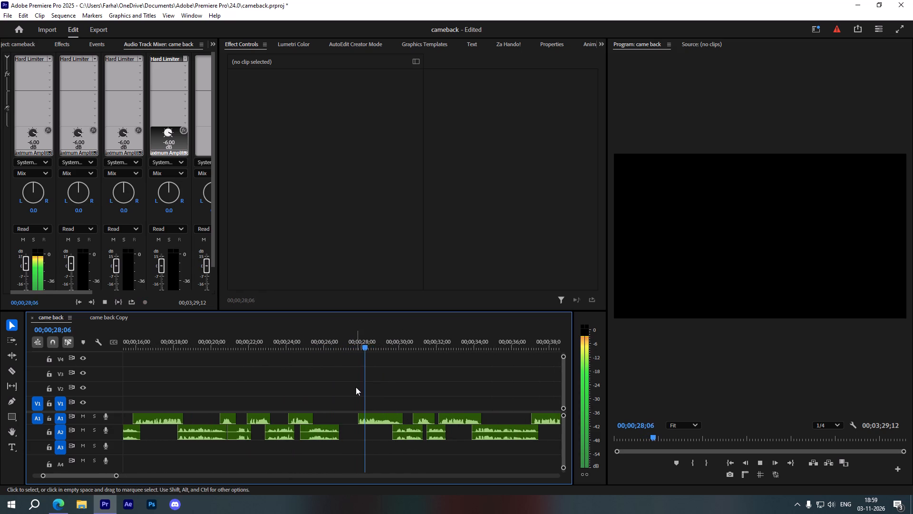
{"action": "scroll", "coordinate": [353, 394], "scroll_direction": "down", "scroll_amount": 3}
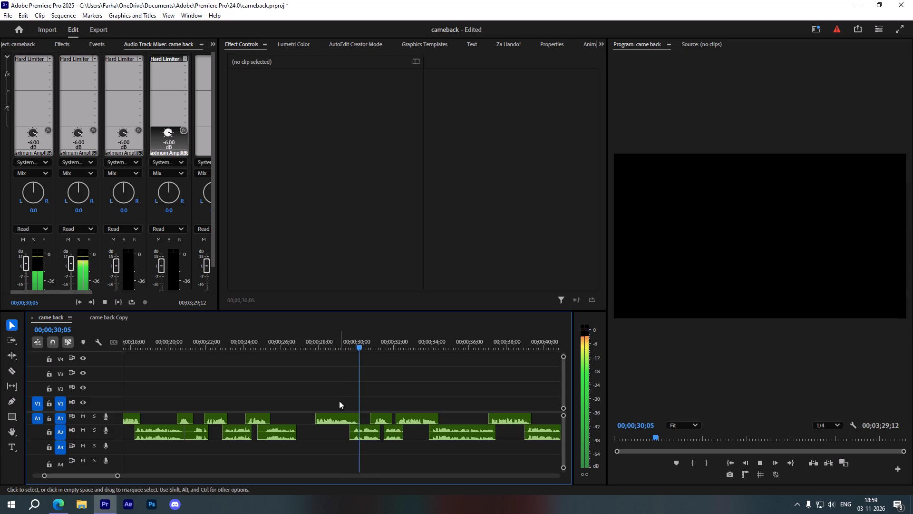
{"action": "scroll", "coordinate": [339, 401], "scroll_direction": "down", "scroll_amount": 3}
{"action": "scroll", "coordinate": [339, 401], "scroll_direction": "down", "scroll_amount": 3, "text": "alt"}
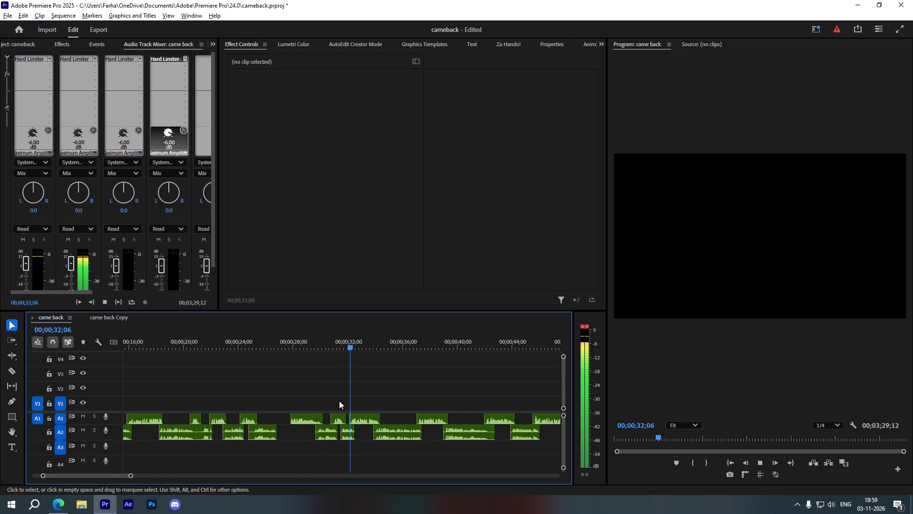
{"action": "scroll", "coordinate": [339, 401], "scroll_direction": "down", "scroll_amount": 6, "text": "alt"}
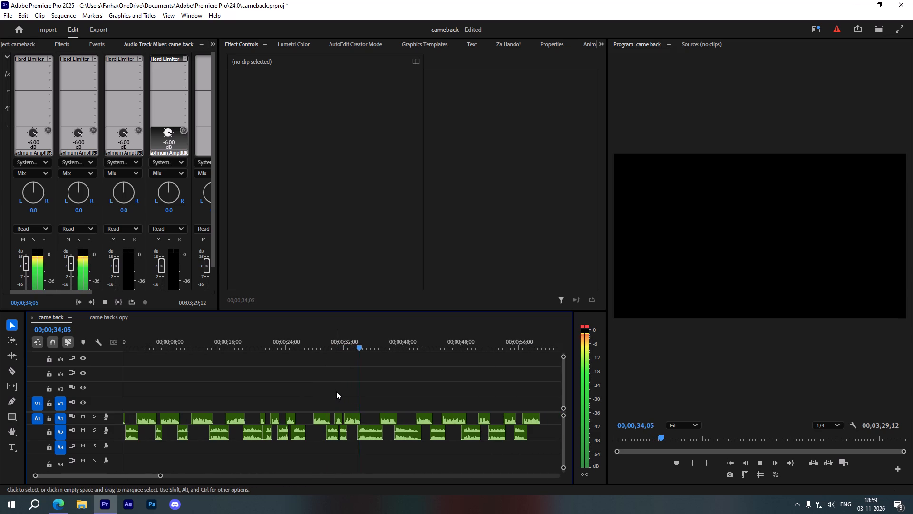
{"action": "scroll", "coordinate": [335, 393], "scroll_direction": "down", "scroll_amount": 2}
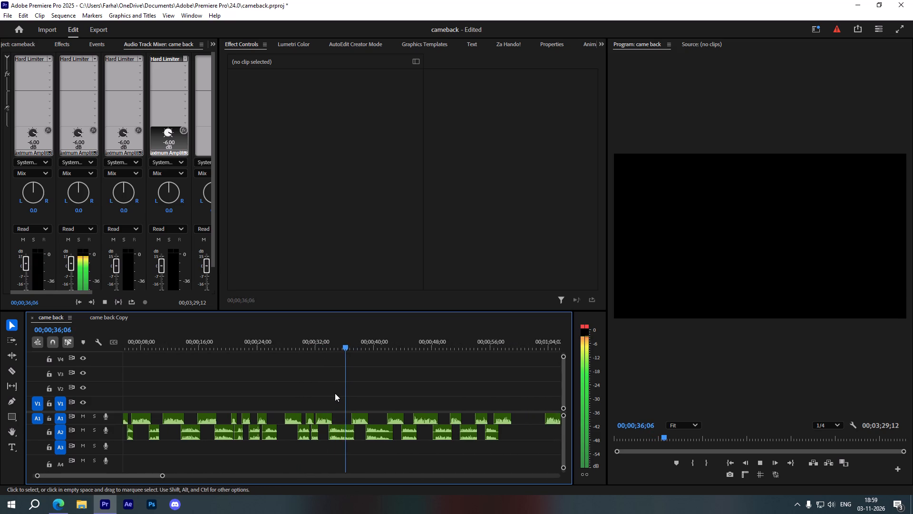
{"action": "scroll", "coordinate": [335, 393], "scroll_direction": "down", "scroll_amount": 3}
Make the A1 track slightly taller while playback continues, enough for its waveforms to show both channels.
{"action": "scroll", "coordinate": [330, 455], "scroll_direction": "up", "scroll_amount": 4, "text": "ctrl"}
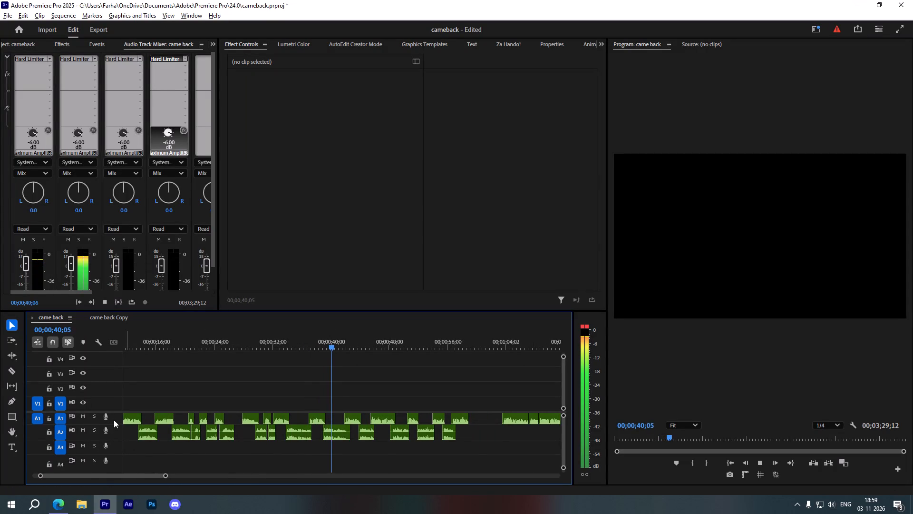
{"action": "scroll", "coordinate": [114, 419], "scroll_direction": "up", "scroll_amount": 1, "text": "alt"}
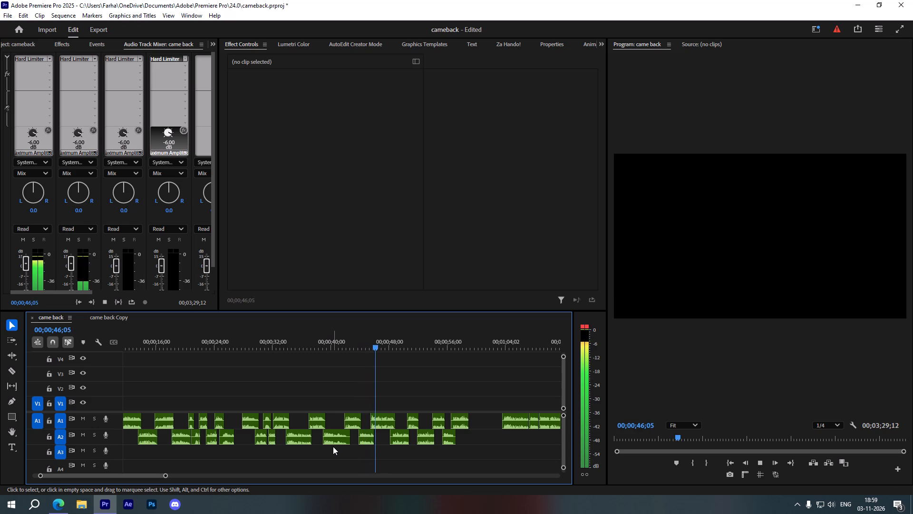
Keep listening to the two voices up to about 59 seconds, where the tightened section ends, and stop playback.
{"action": "scroll", "coordinate": [399, 439], "scroll_direction": "up", "scroll_amount": 3, "text": "alt"}
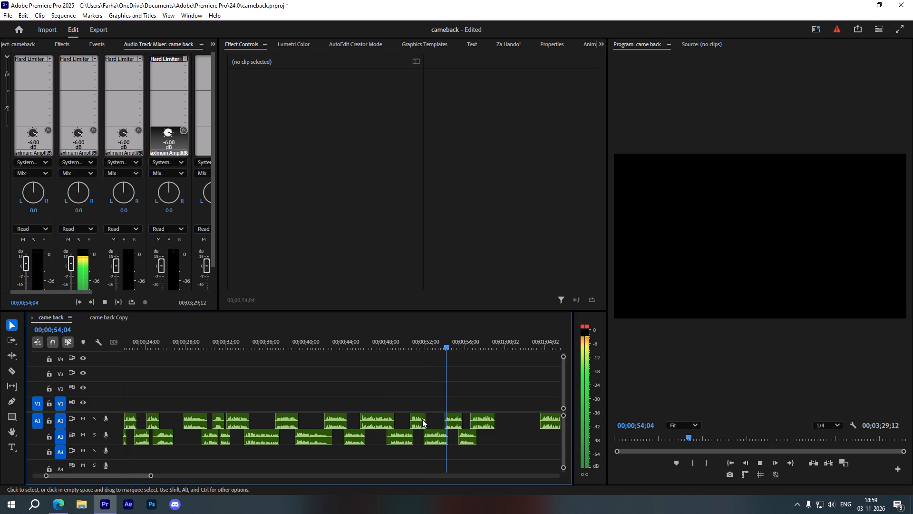
{"action": "scroll", "coordinate": [424, 426], "scroll_direction": "down", "scroll_amount": 5}
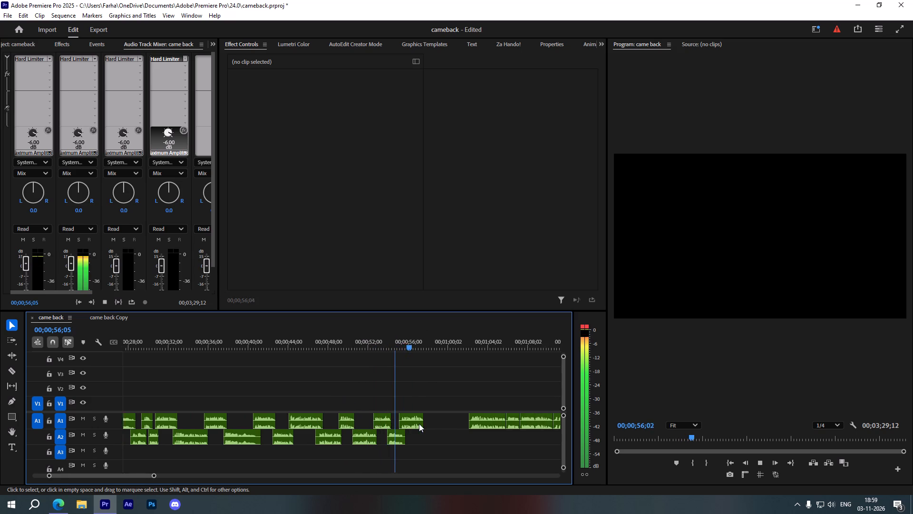
{"action": "scroll", "coordinate": [419, 424], "scroll_direction": "down", "scroll_amount": 1}
{"action": "scroll", "coordinate": [415, 445], "scroll_direction": "up", "scroll_amount": 6, "text": "alt"}
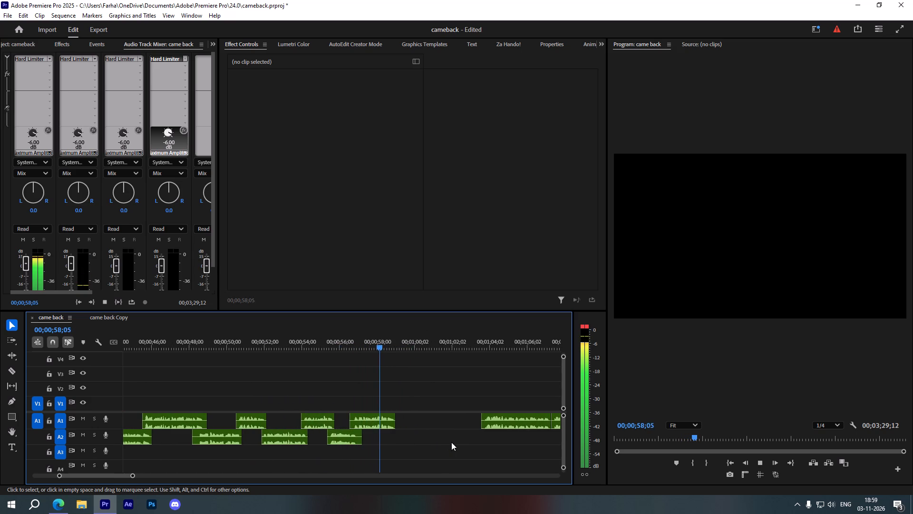
{"action": "key", "text": "space"}
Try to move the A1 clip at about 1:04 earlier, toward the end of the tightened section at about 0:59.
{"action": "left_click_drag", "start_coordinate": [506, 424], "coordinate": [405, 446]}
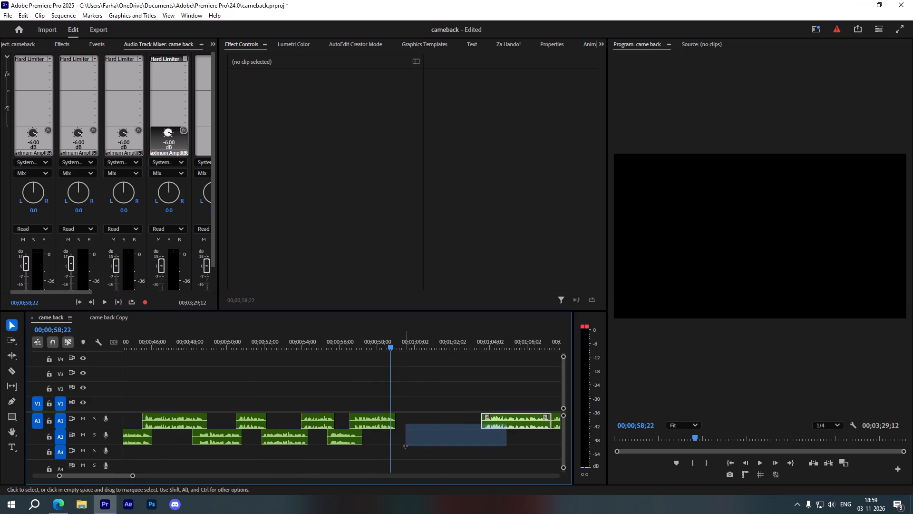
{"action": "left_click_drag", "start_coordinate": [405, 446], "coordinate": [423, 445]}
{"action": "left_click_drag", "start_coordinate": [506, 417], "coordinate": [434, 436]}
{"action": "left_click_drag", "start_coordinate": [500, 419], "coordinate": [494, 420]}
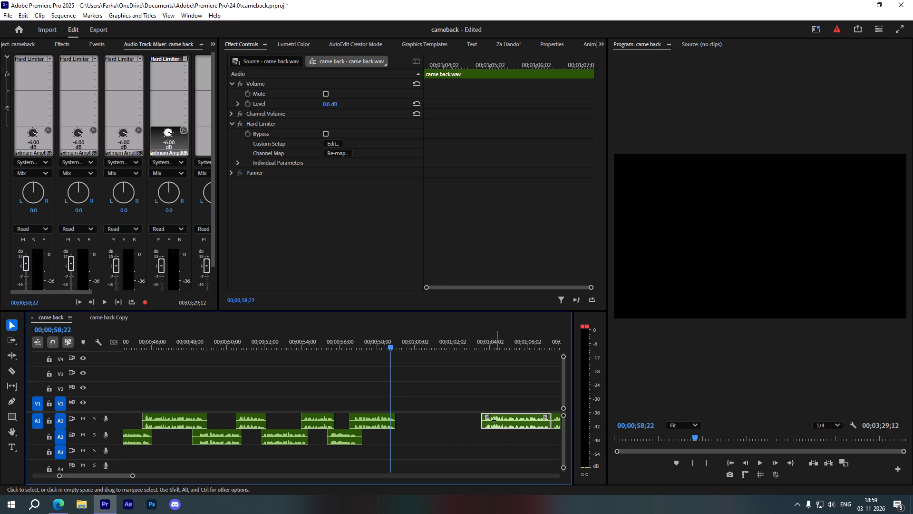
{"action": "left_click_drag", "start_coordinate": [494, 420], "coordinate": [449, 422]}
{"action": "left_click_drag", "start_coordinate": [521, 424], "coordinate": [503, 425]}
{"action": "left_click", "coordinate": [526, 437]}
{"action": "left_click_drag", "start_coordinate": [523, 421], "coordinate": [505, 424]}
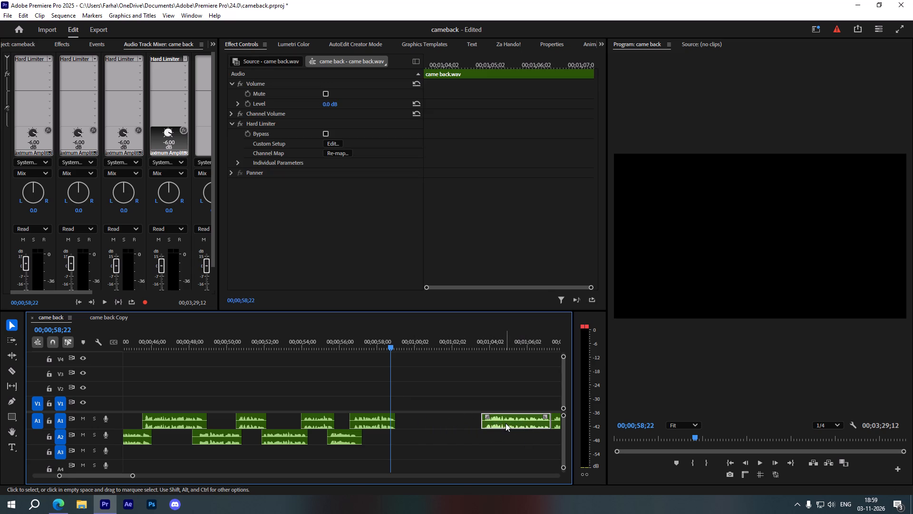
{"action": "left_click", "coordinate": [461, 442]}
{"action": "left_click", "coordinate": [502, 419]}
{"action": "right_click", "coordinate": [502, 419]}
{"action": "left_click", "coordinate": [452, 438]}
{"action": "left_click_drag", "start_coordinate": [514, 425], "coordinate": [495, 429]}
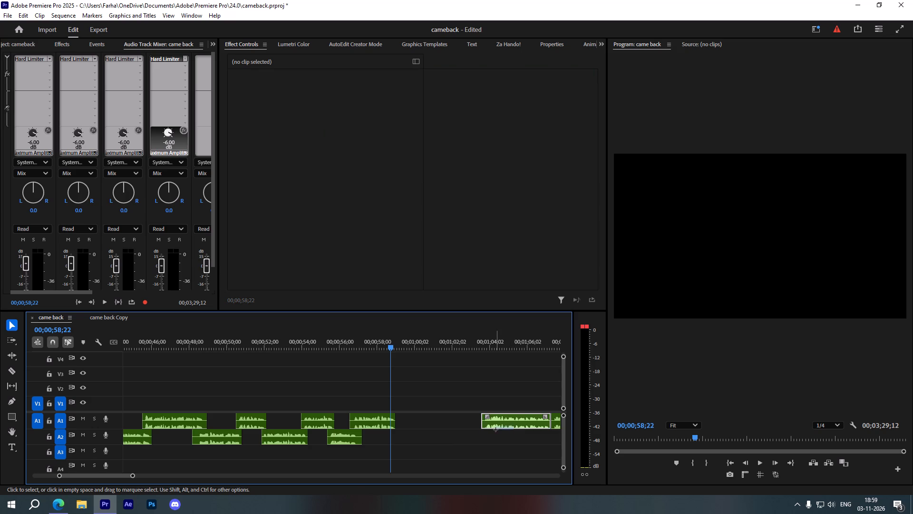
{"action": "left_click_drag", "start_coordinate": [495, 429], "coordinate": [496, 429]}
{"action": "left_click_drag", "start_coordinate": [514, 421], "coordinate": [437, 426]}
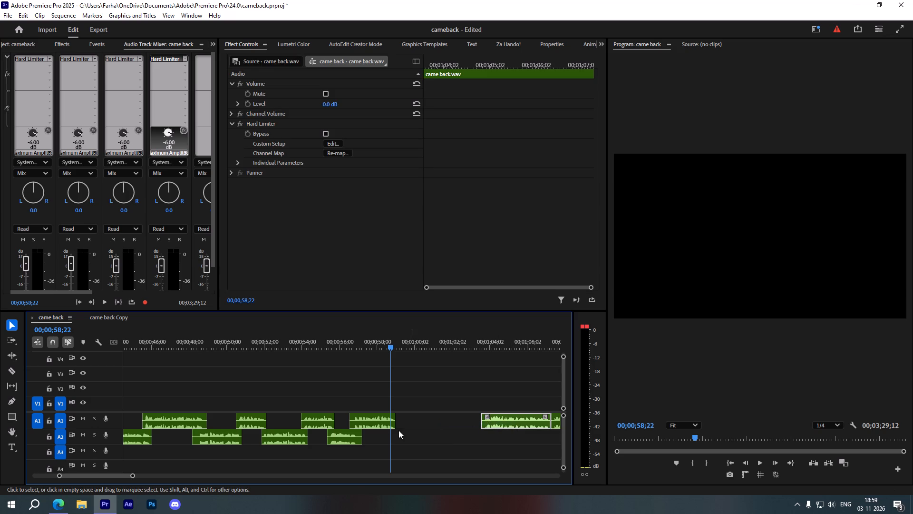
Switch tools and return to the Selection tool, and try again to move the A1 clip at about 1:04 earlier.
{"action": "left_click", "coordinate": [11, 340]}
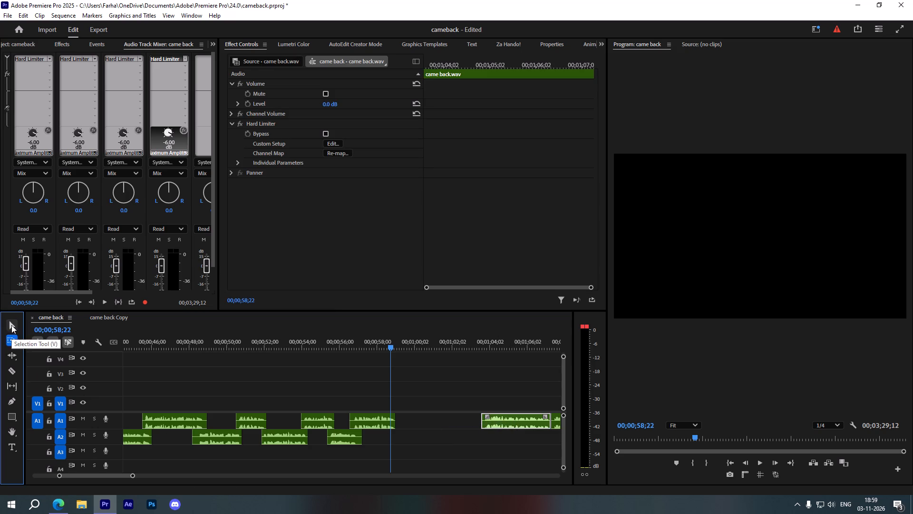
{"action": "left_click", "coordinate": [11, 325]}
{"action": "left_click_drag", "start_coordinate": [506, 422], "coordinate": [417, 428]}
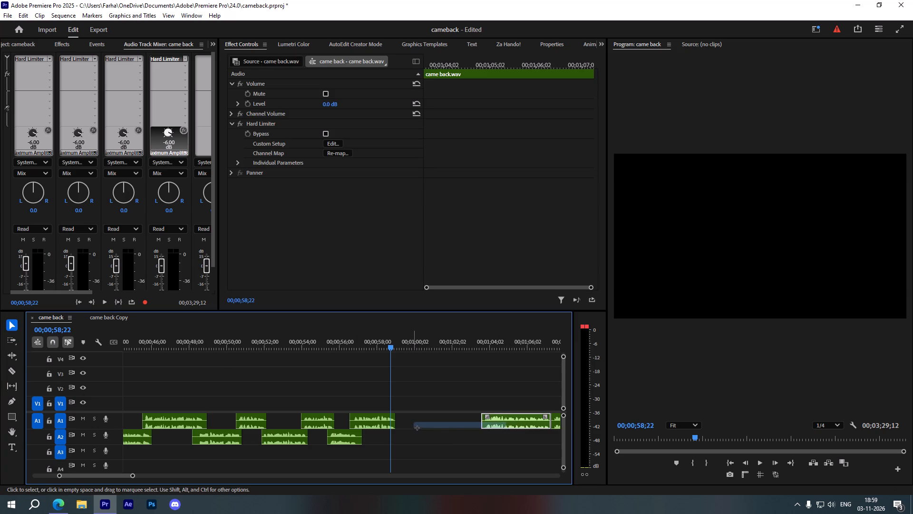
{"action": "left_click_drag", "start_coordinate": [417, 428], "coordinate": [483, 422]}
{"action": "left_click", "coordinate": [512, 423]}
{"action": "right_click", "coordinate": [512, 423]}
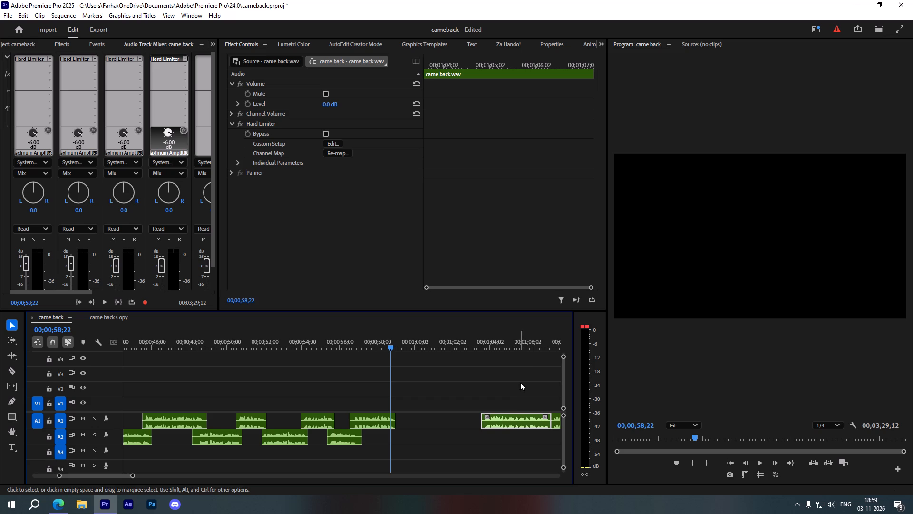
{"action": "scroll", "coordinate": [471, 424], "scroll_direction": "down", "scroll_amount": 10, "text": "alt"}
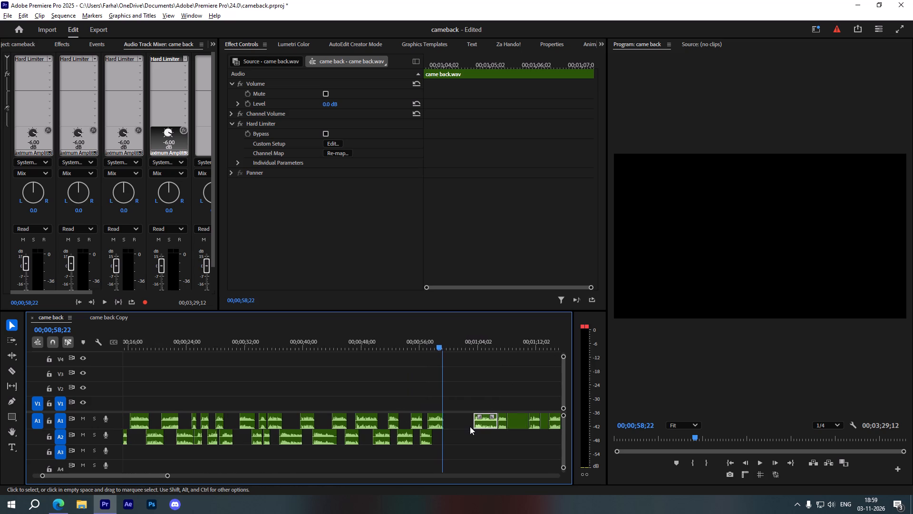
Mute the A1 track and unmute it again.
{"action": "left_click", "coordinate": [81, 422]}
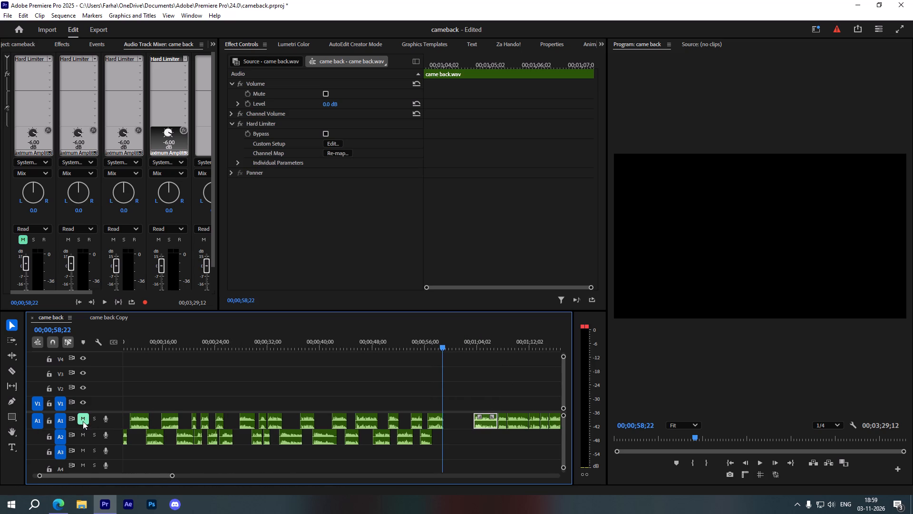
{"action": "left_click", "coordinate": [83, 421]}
Save the cameback project.
{"action": "scroll", "coordinate": [241, 455], "scroll_direction": "down", "scroll_amount": 6, "text": "alt"}
{"action": "scroll", "coordinate": [241, 452], "scroll_direction": "down", "scroll_amount": 3}
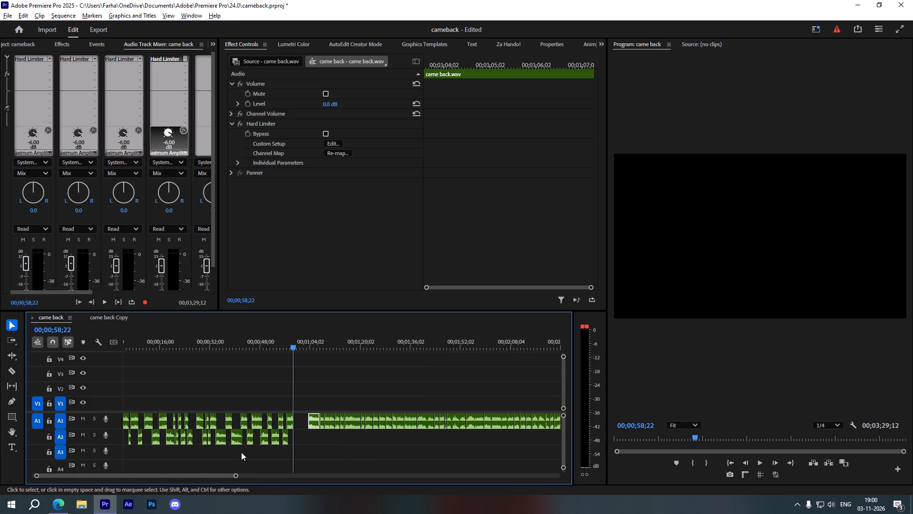
{"action": "key", "text": "ctrl+s"}
{"action": "key", "text": "ctrl+s"}
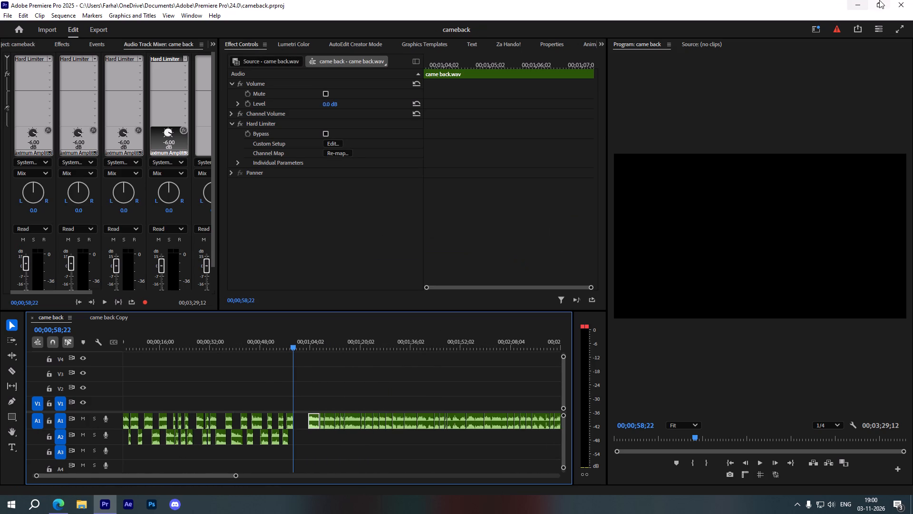
Close Premiere Pro and the Microsoft Edge window to get back to the desktop.
{"action": "left_click", "coordinate": [912, 0]}
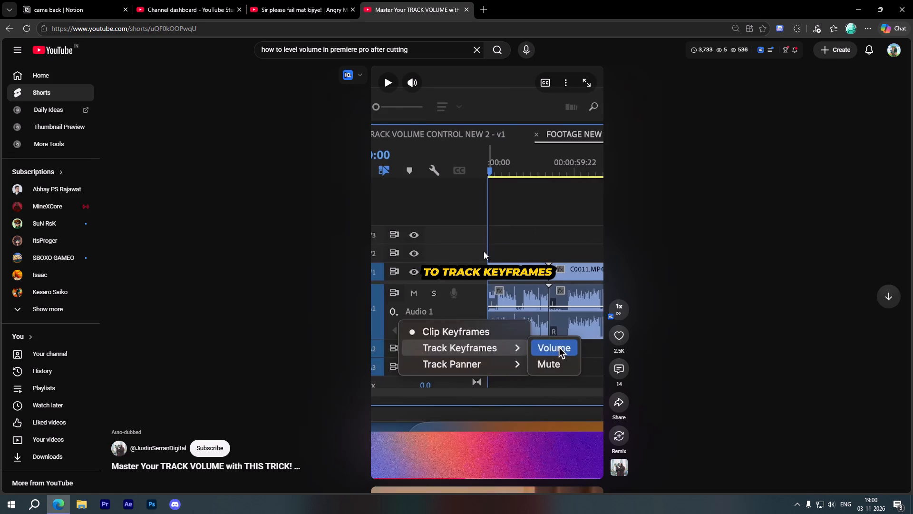
{"action": "left_click", "coordinate": [912, 0]}
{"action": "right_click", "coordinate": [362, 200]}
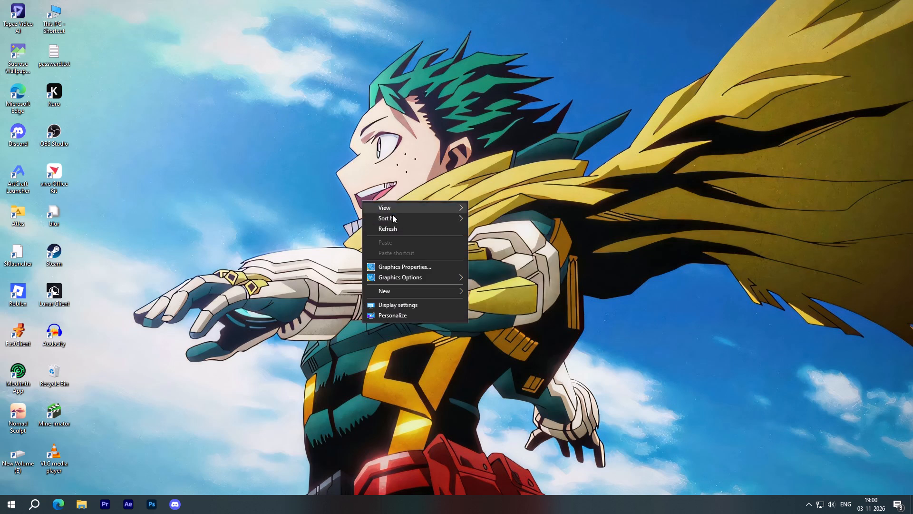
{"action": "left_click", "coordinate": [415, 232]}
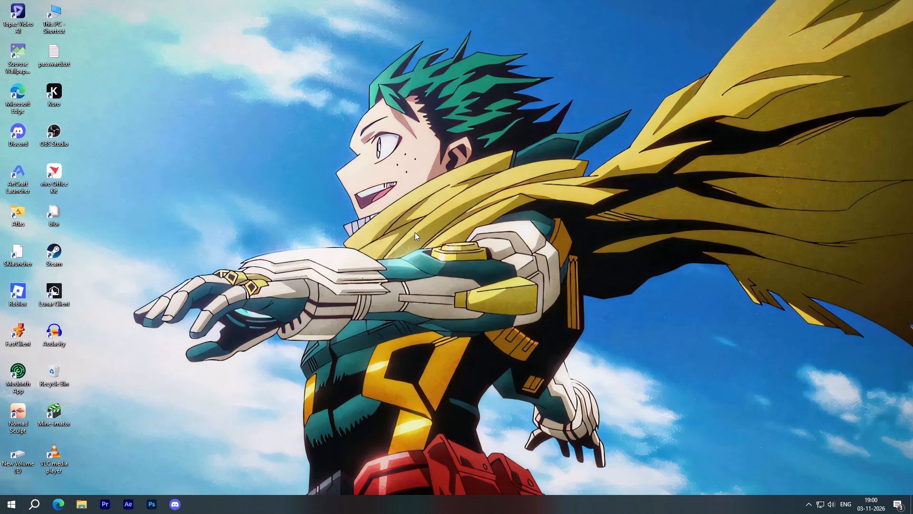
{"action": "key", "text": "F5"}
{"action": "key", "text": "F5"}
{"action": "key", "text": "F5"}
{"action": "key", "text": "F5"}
Open the Shut Down Windows dialog to shut down the computer.
{"action": "key", "text": "alt+F4"}
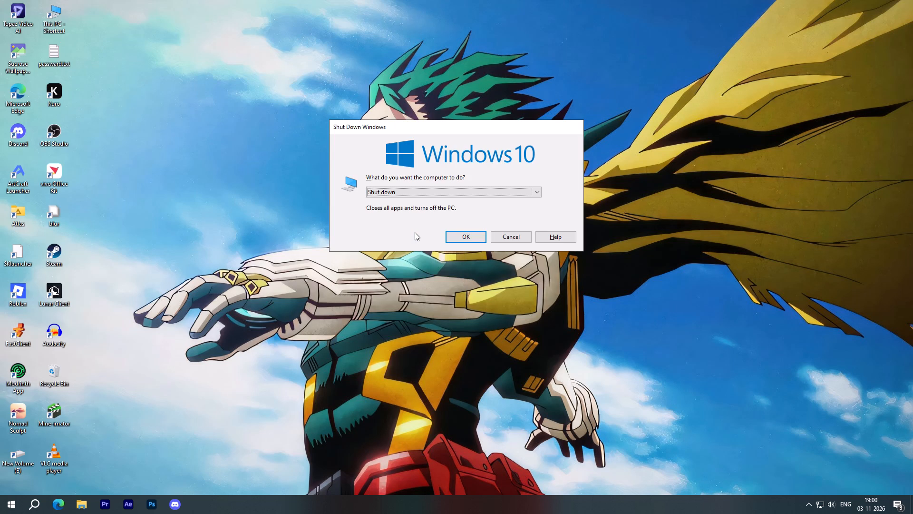